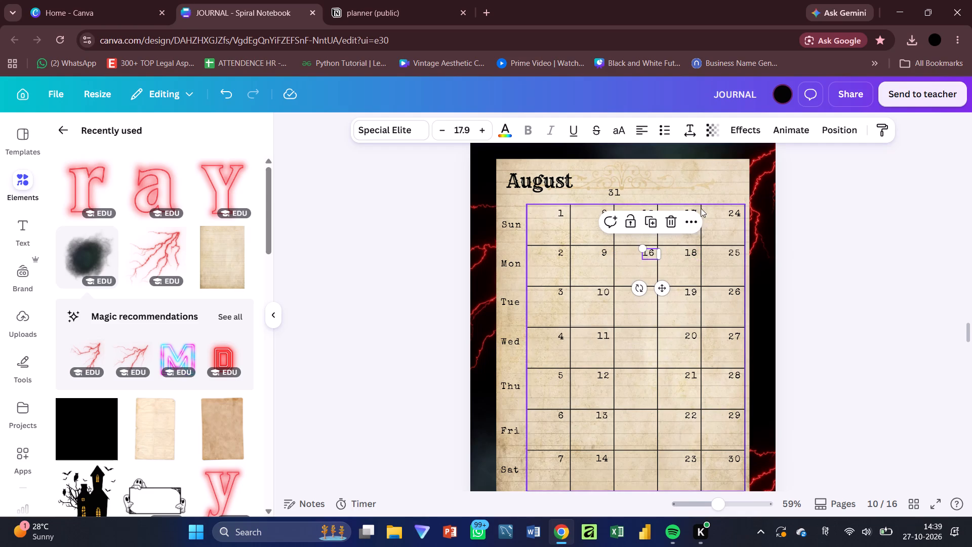
Move the August dates 17 through 21 into the third date column's Tue to Sat cells, aligned beneath 16.
left_click_drag(696, 210, 655, 290)
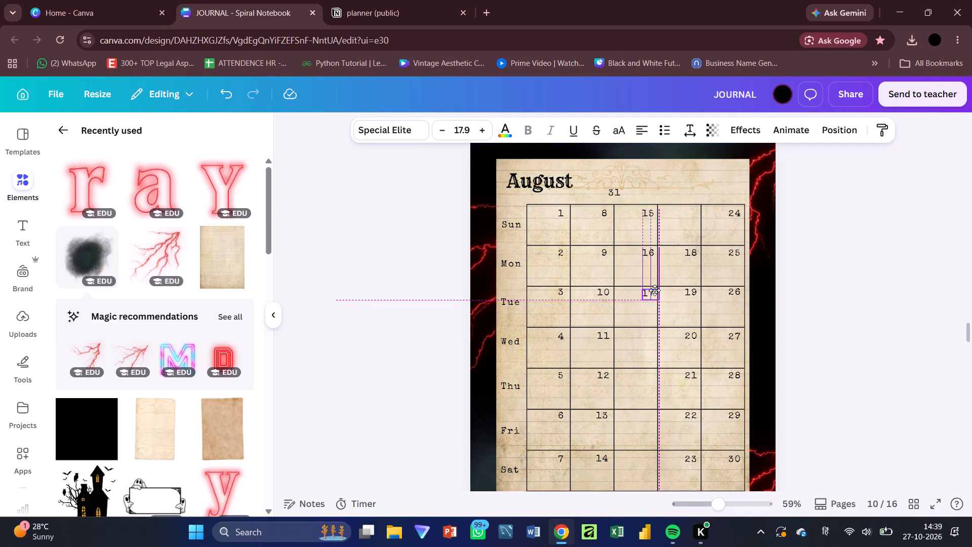
left_click_drag(655, 290, 654, 292)
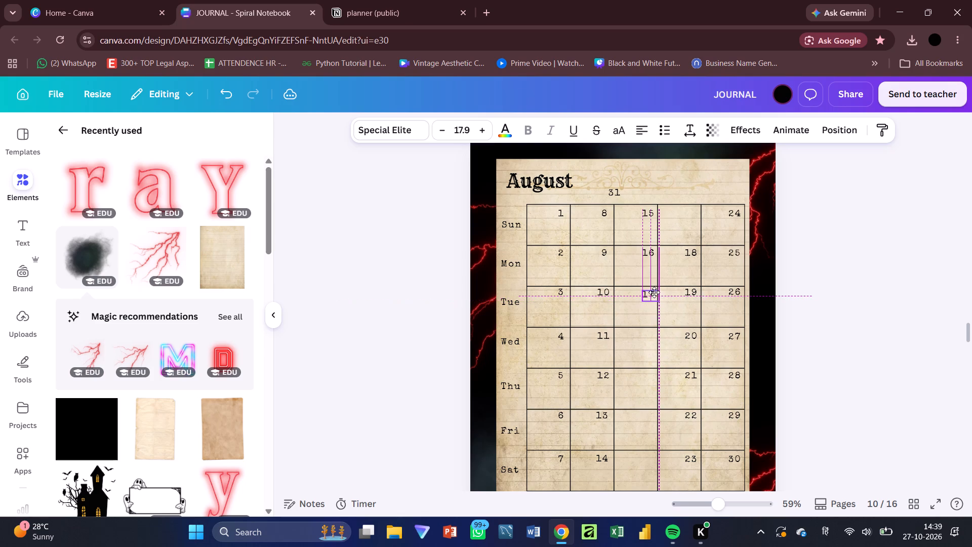
left_click_drag(654, 292, 654, 290)
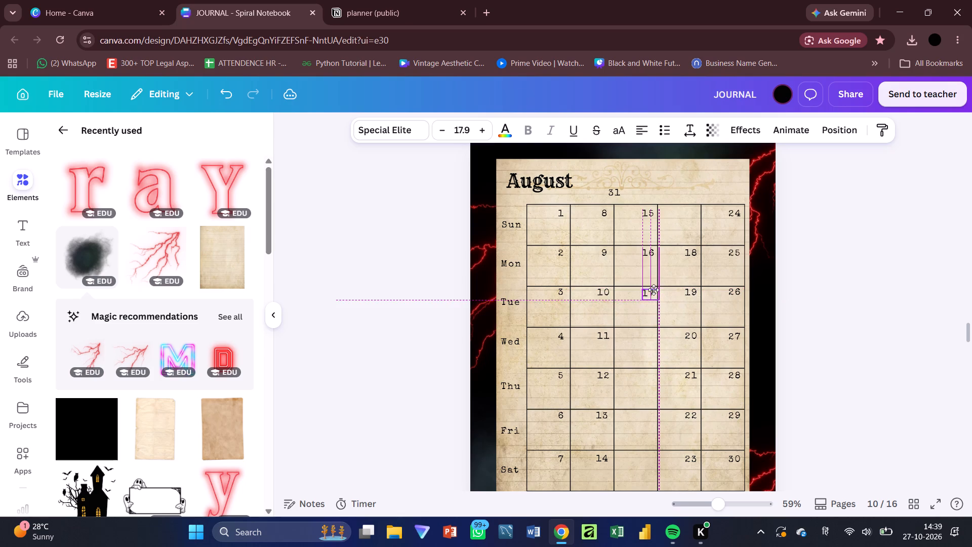
left_click_drag(654, 290, 654, 289)
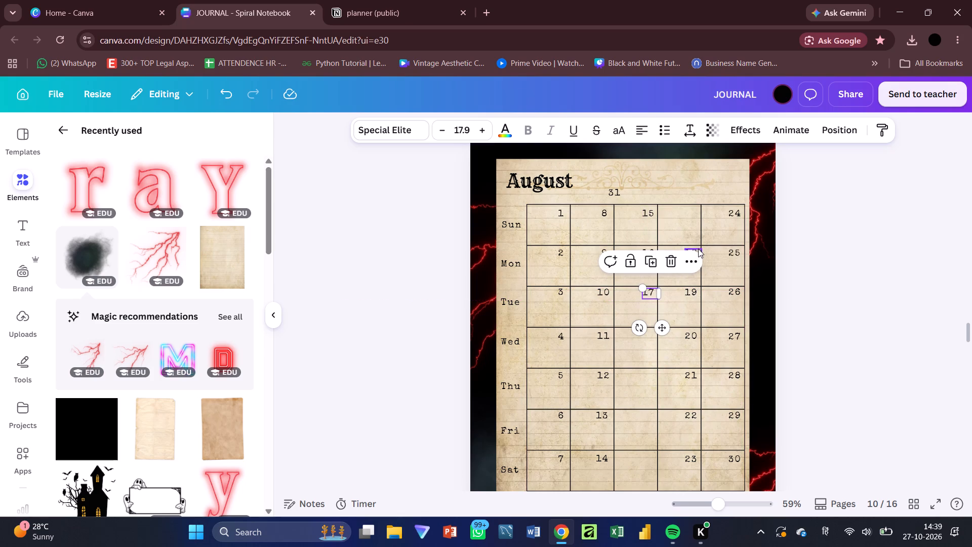
left_click_drag(698, 249, 657, 331)
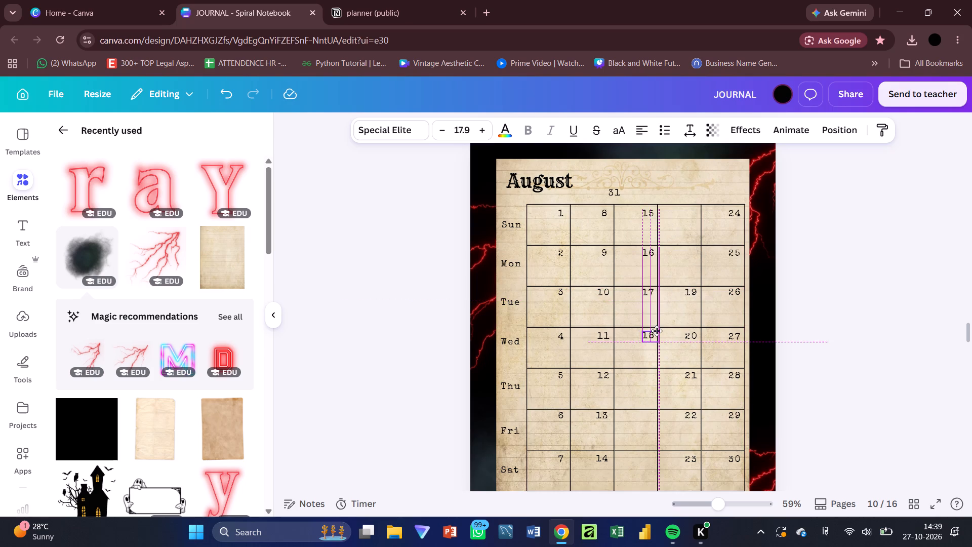
left_click_drag(657, 331, 657, 332)
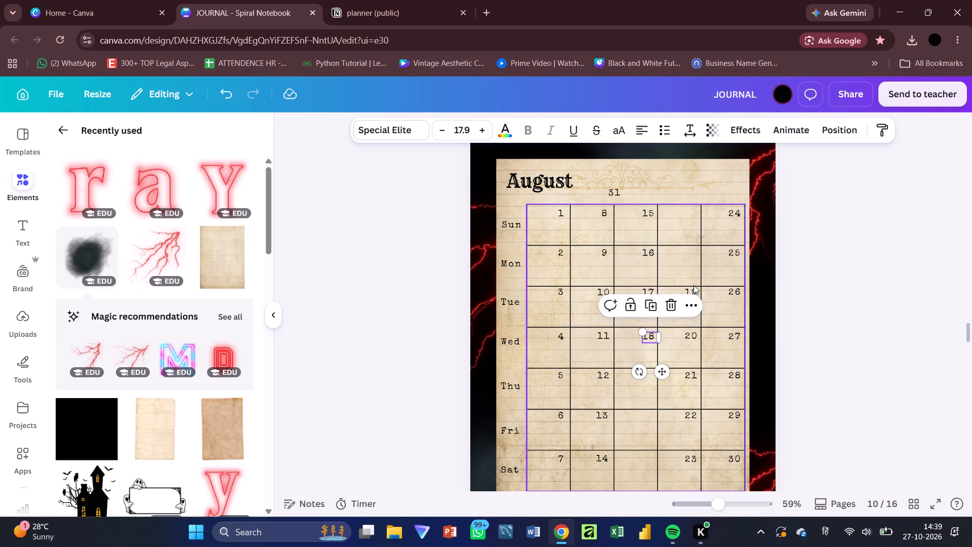
left_click(694, 288)
left_click_drag(694, 288, 650, 372)
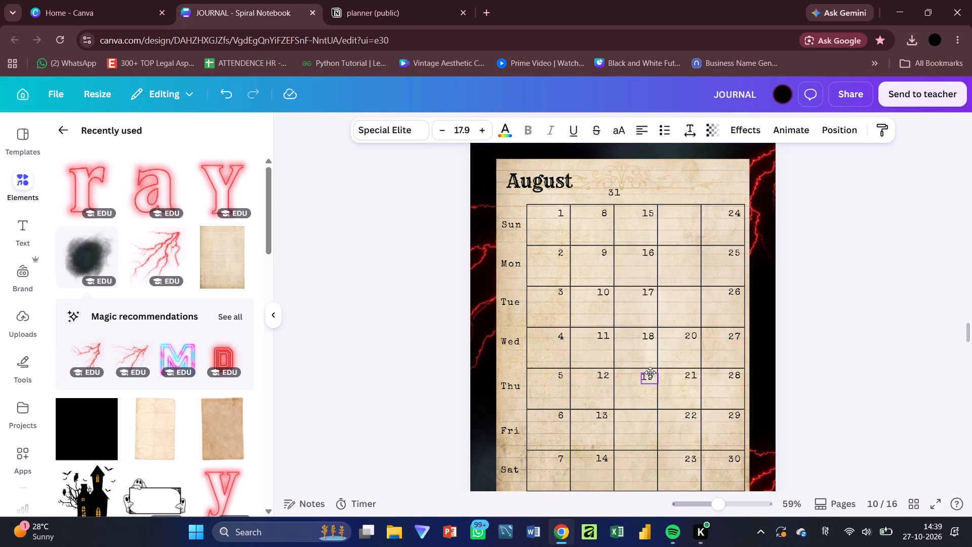
left_click_drag(650, 372, 652, 371)
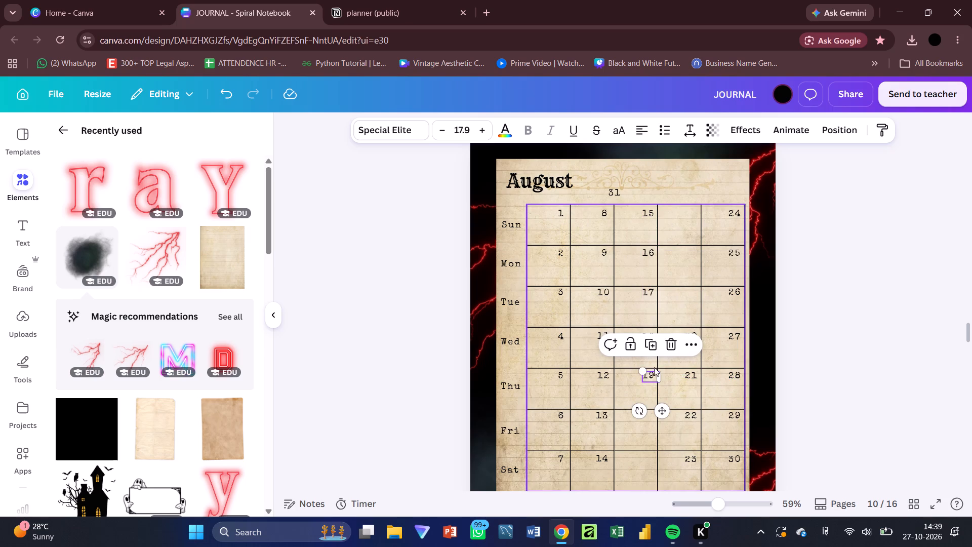
left_click(698, 335)
left_click_drag(689, 333, 647, 413)
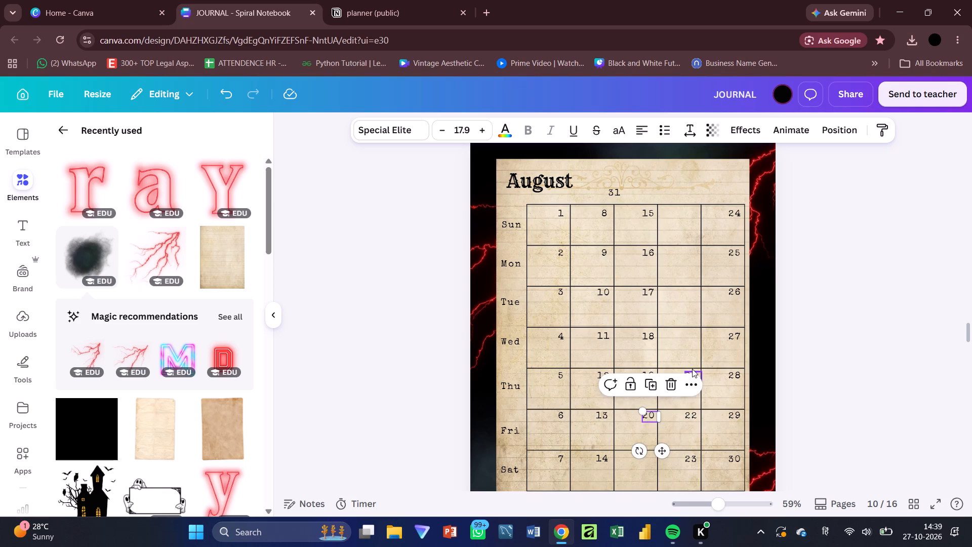
left_click_drag(692, 372, 650, 455)
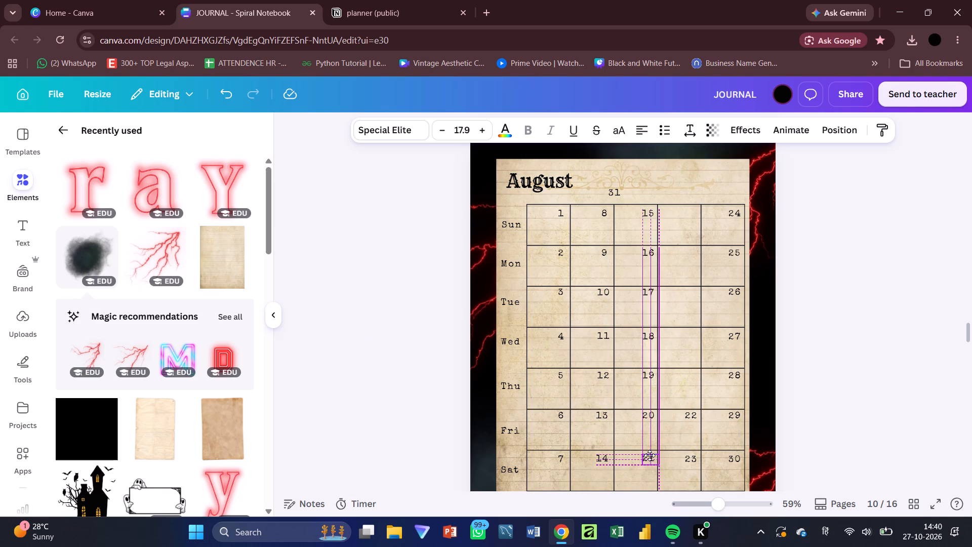
left_click_drag(650, 455, 650, 456)
Move the dates 22, 23 and 24 into the Sun, Mon and Tue cells of the calendar's fourth date column.
left_click_drag(693, 415, 695, 208)
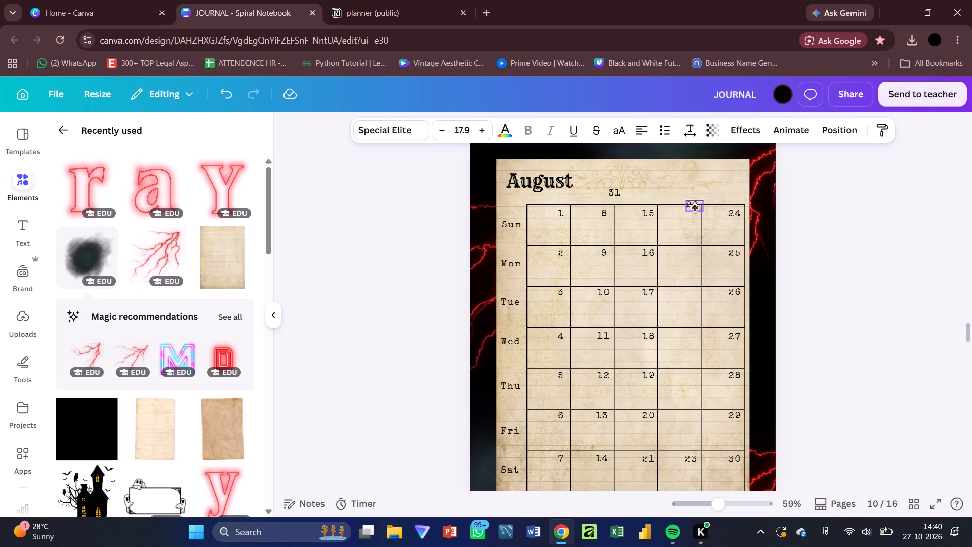
left_click_drag(695, 208, 695, 213)
left_click_drag(687, 460, 694, 262)
left_click_drag(694, 262, 687, 253)
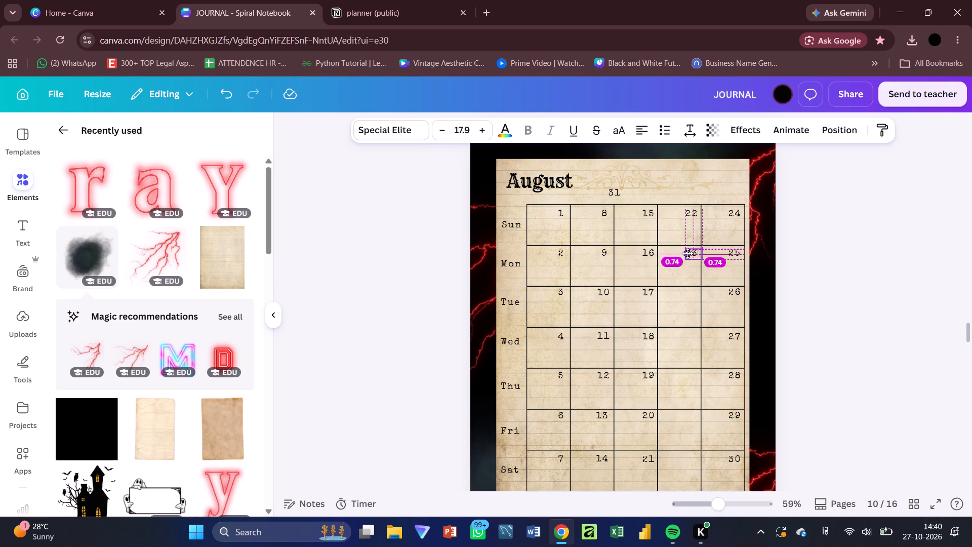
left_click_drag(687, 253, 687, 255)
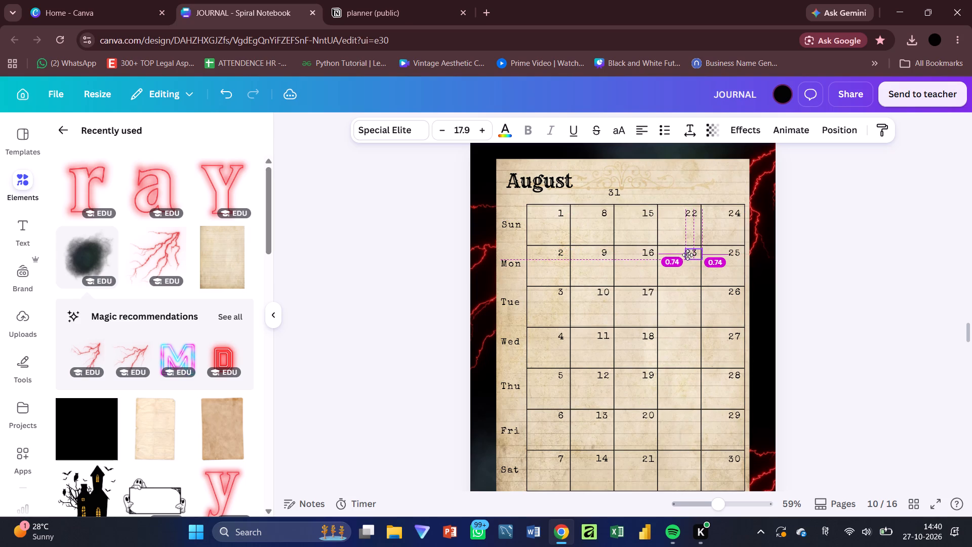
left_click_drag(687, 255, 687, 255)
left_click_drag(687, 255, 688, 255)
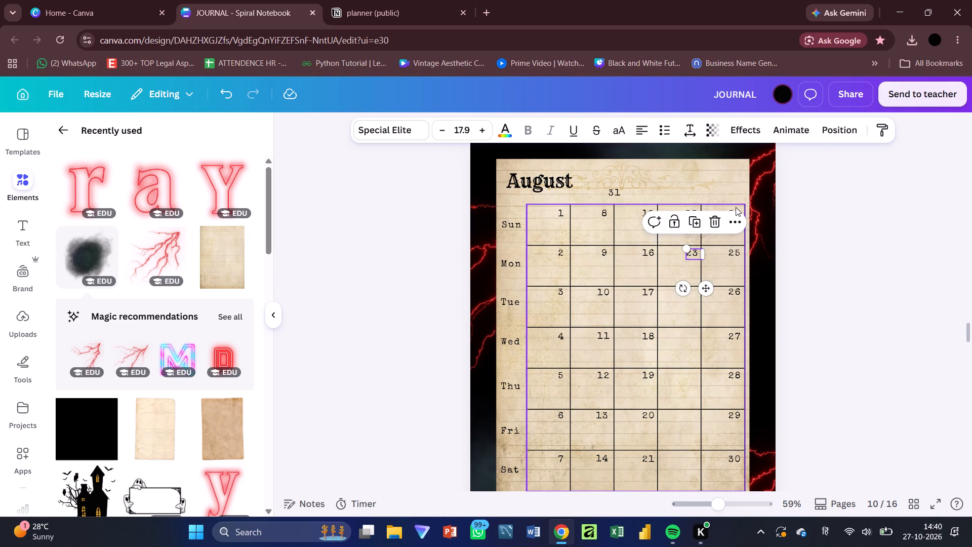
left_click_drag(737, 209, 694, 290)
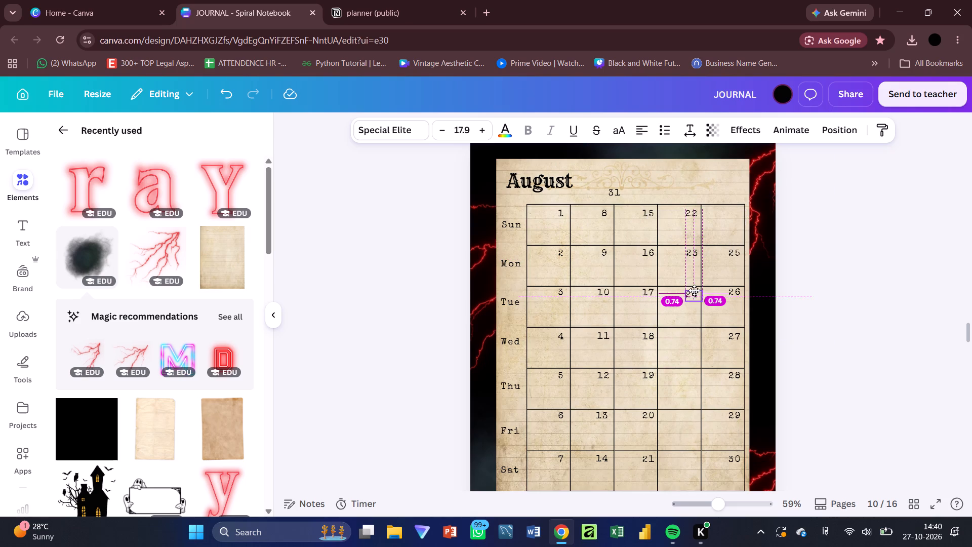
left_click_drag(694, 290, 694, 289)
Move the dates 25 through 28 into the Wed to Sat cells of the fourth date column, aligned beneath 24.
left_click_drag(742, 249, 706, 329)
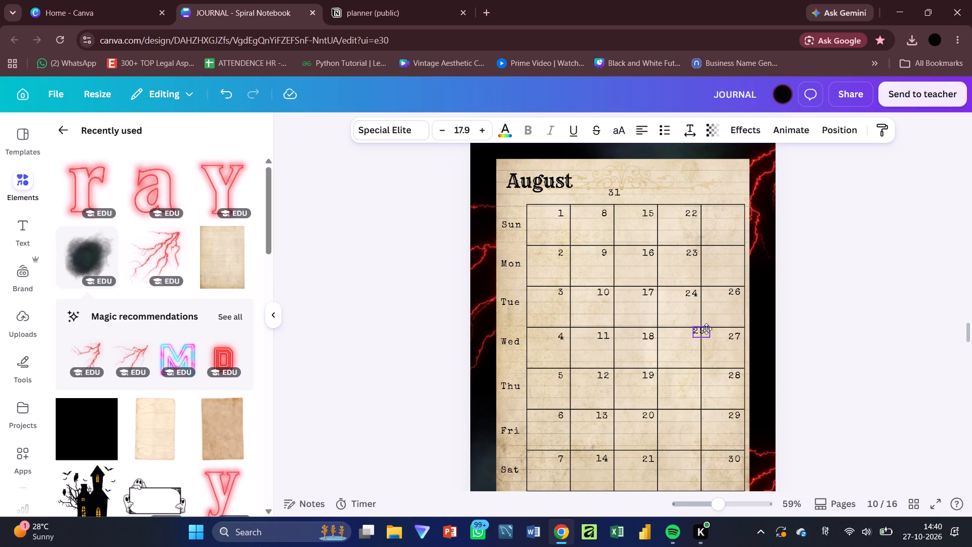
left_click_drag(706, 329, 697, 332)
left_click_drag(738, 293, 698, 377)
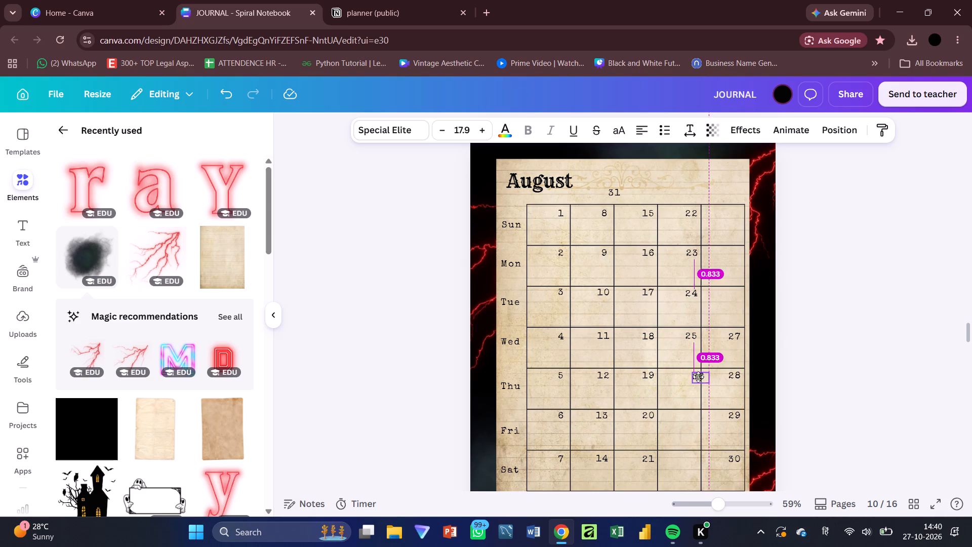
left_click_drag(698, 377, 695, 375)
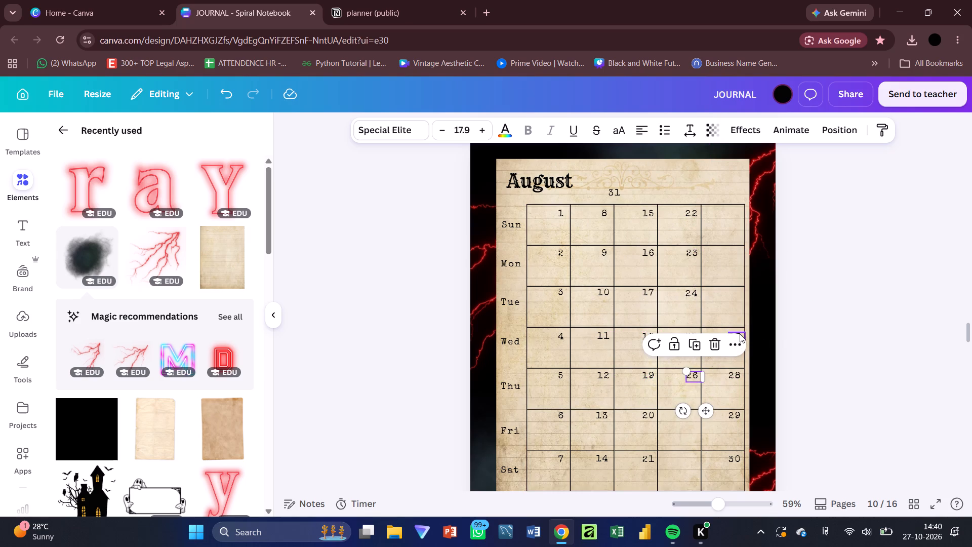
left_click_drag(739, 332, 696, 412)
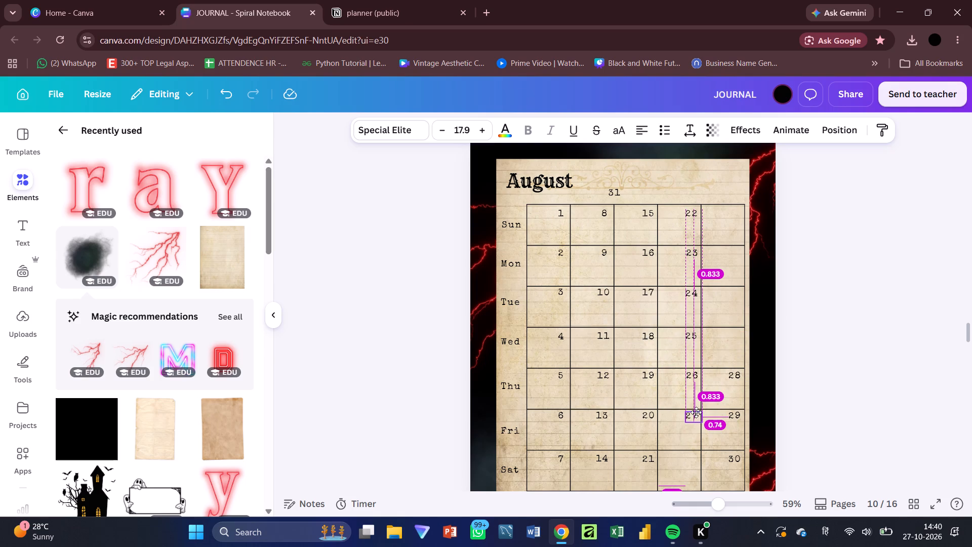
left_click_drag(696, 412, 695, 412)
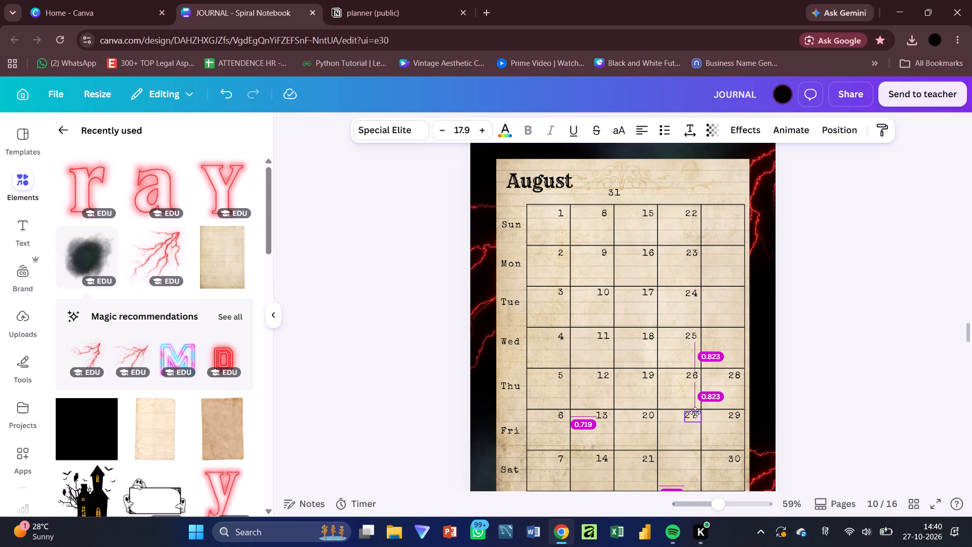
left_click_drag(695, 412, 697, 411)
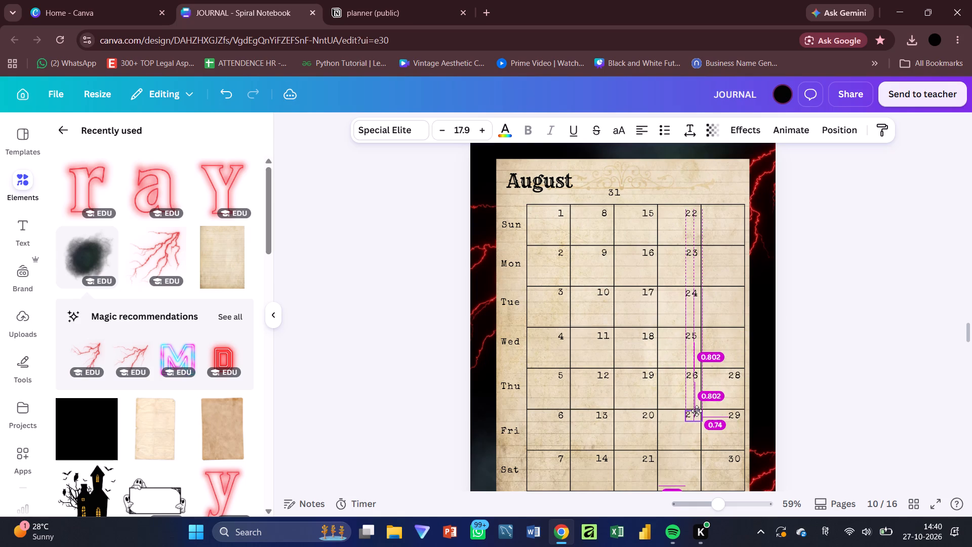
left_click_drag(697, 411, 696, 412)
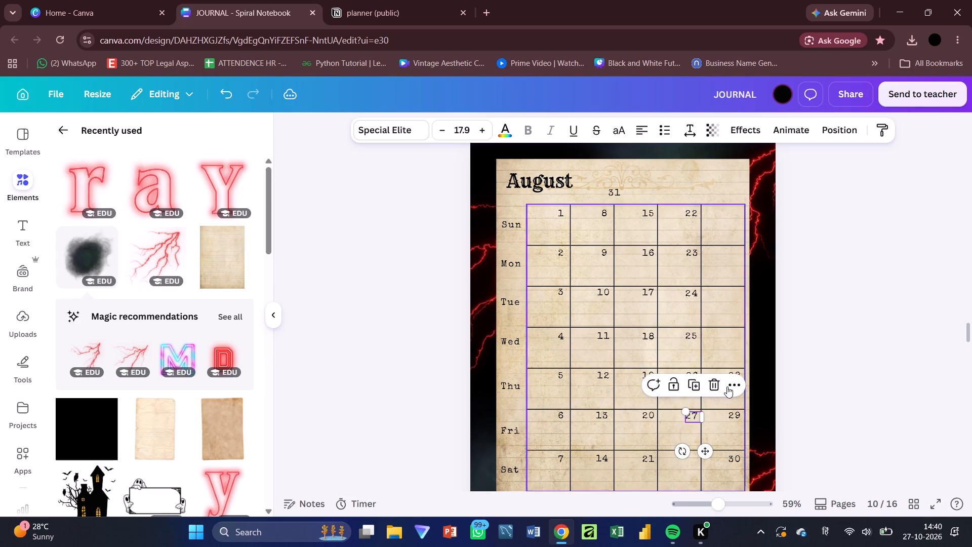
left_click_drag(739, 373, 711, 430)
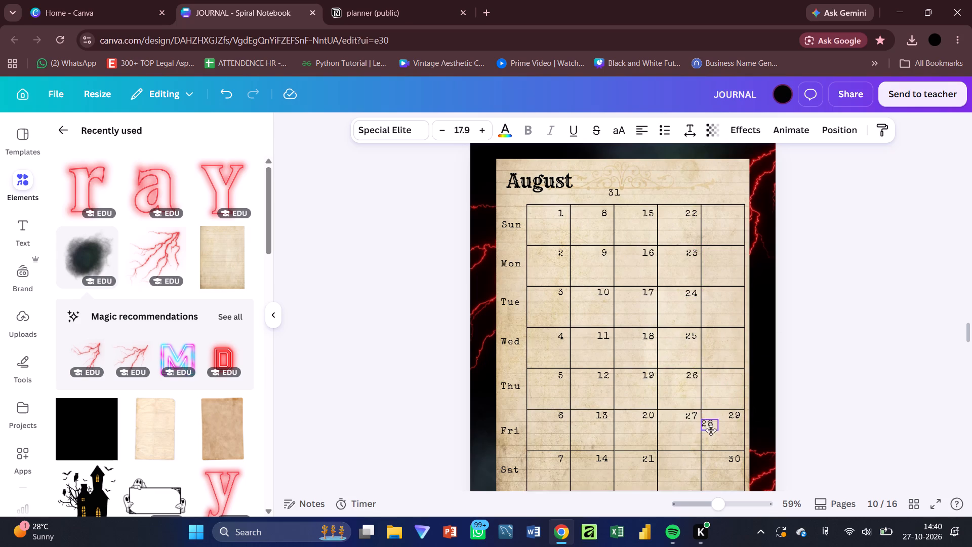
left_click_drag(711, 430, 696, 456)
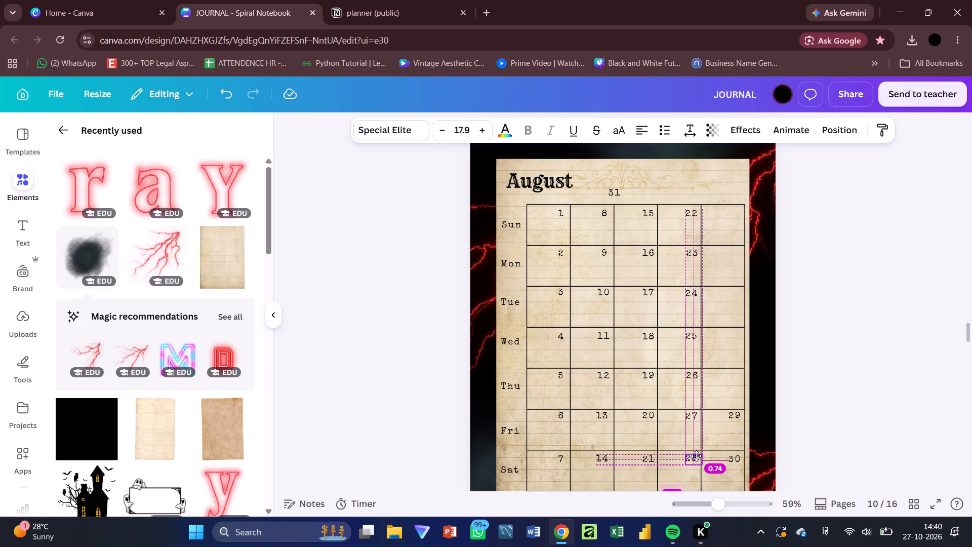
left_click_drag(696, 456, 696, 455)
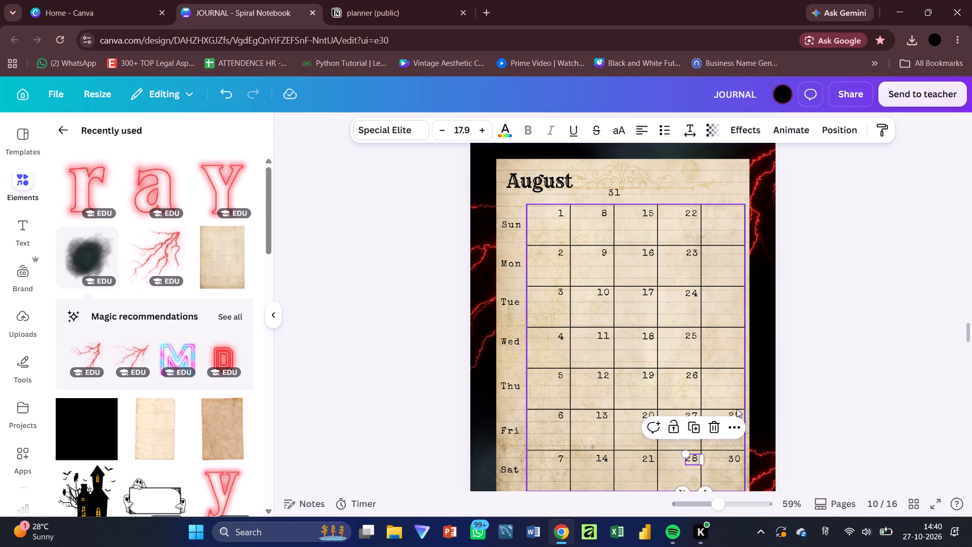
Move the dates 29, 30 and 31 into the Sun, Mon and Tue cells of the calendar's fifth date column.
left_click_drag(739, 413, 740, 206)
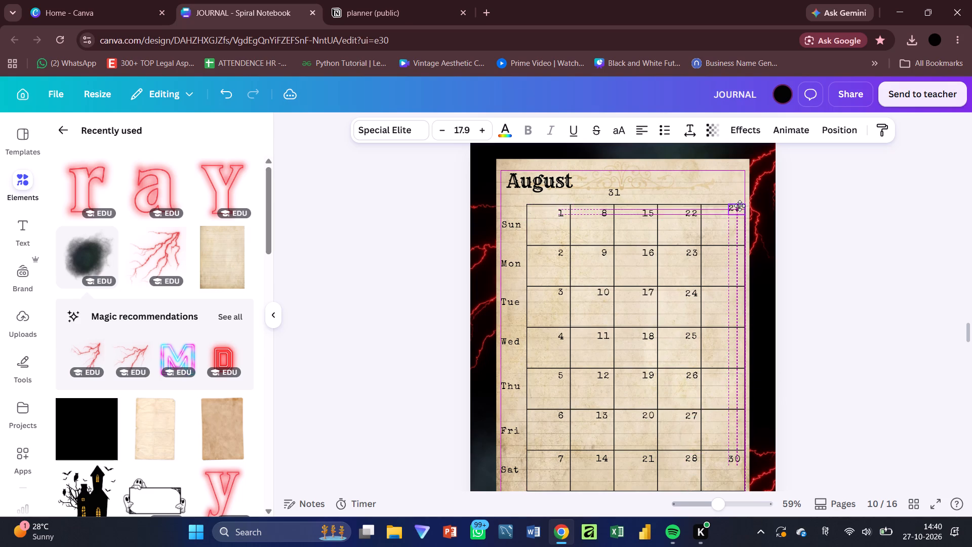
left_click_drag(740, 206, 740, 210)
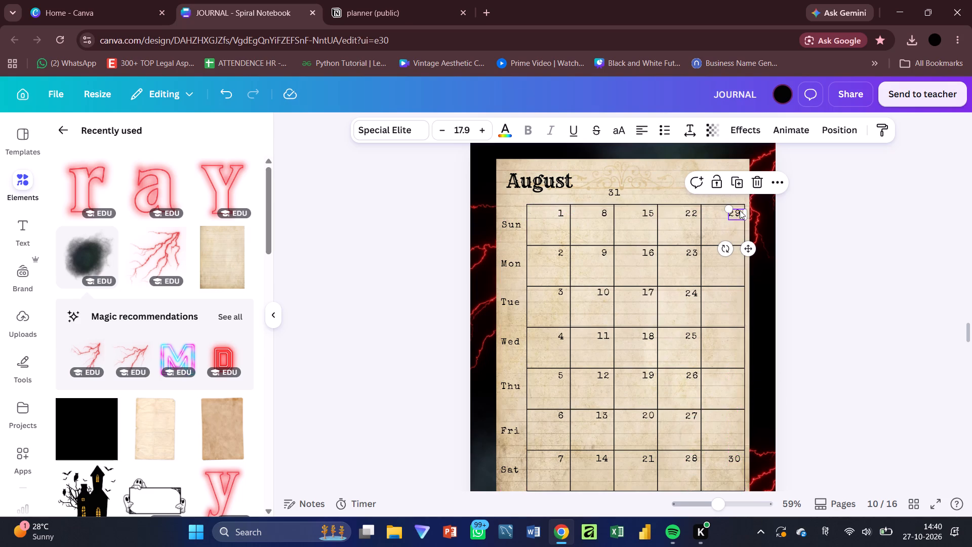
left_click_drag(735, 458, 735, 255)
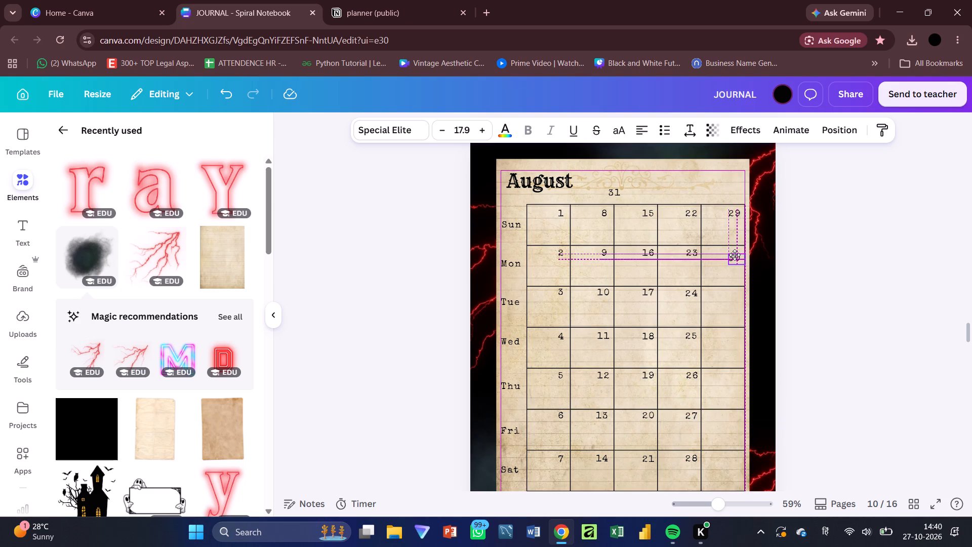
left_click_drag(735, 255, 735, 249)
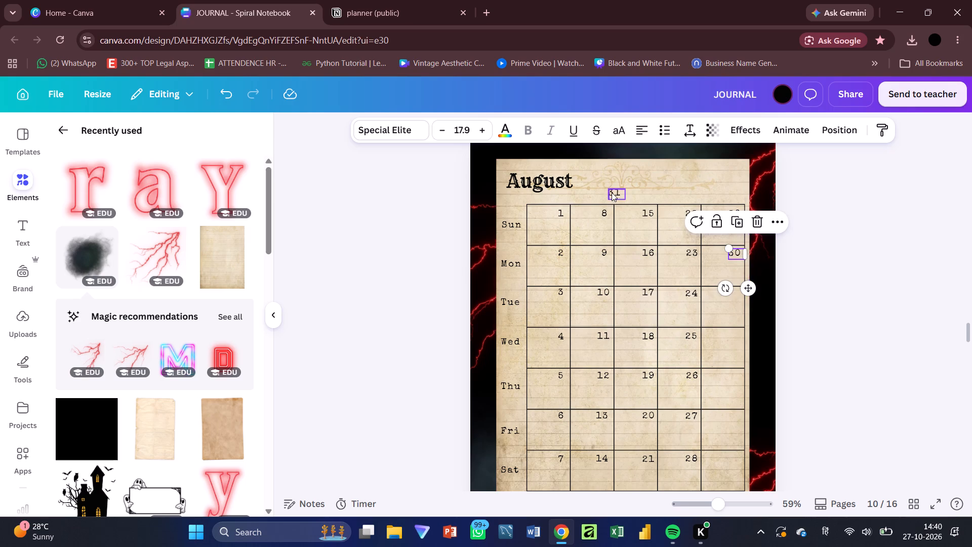
left_click_drag(612, 192, 731, 293)
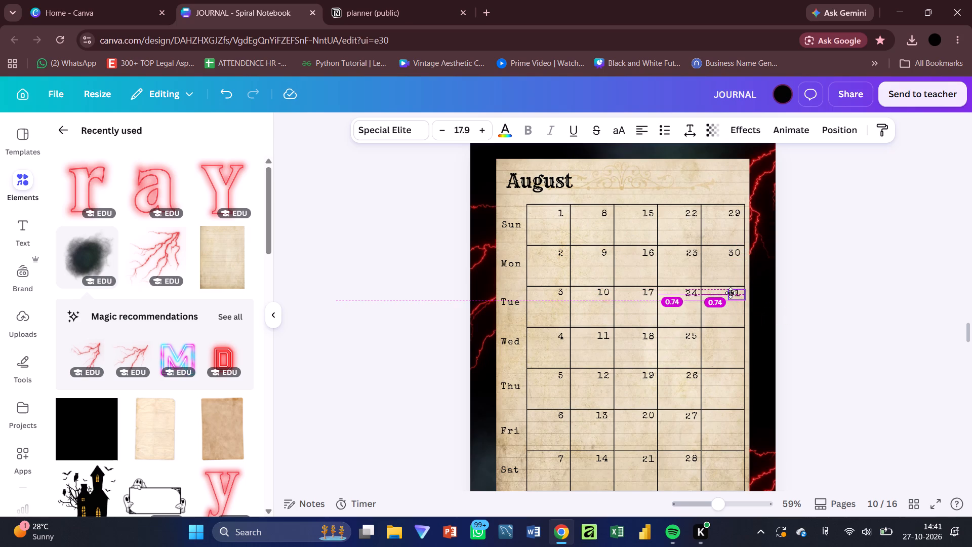
left_click_drag(731, 293, 732, 293)
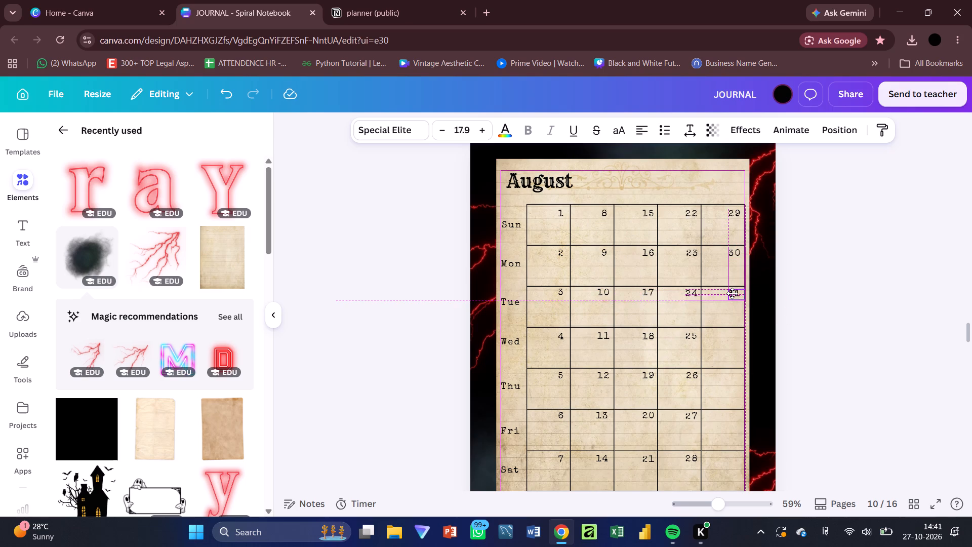
left_click_drag(732, 293, 733, 293)
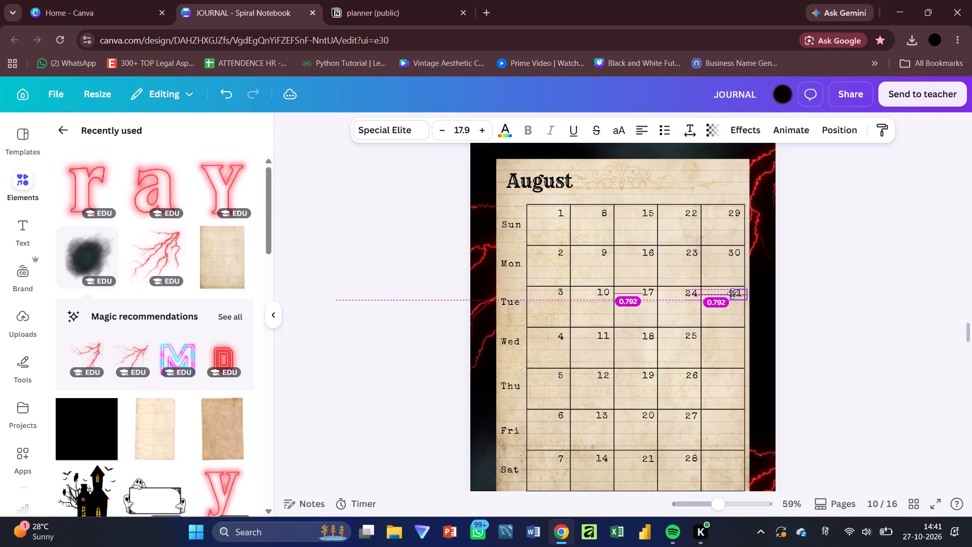
left_click_drag(733, 293, 732, 293)
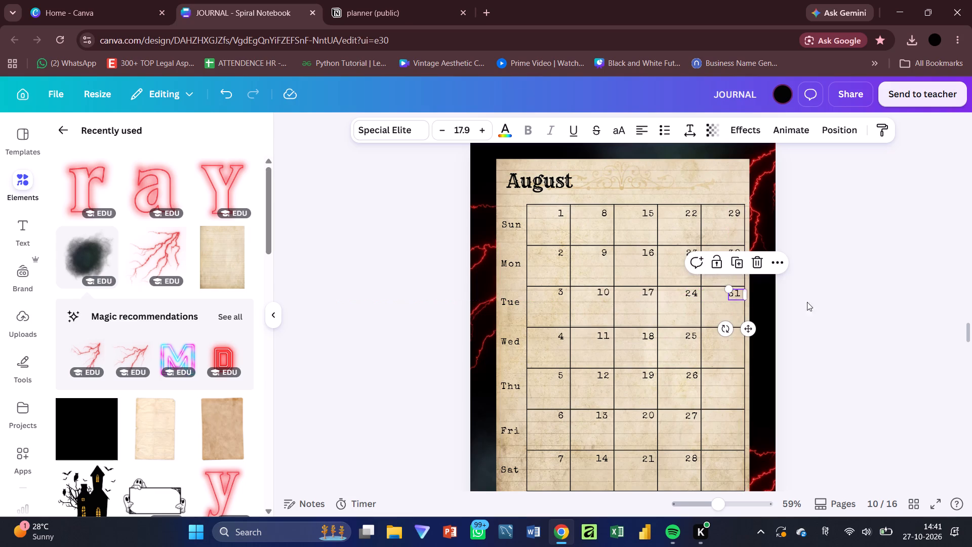
Look back through the monthly calendar pages from August to January to check how their dates are laid out.
left_click(815, 304)
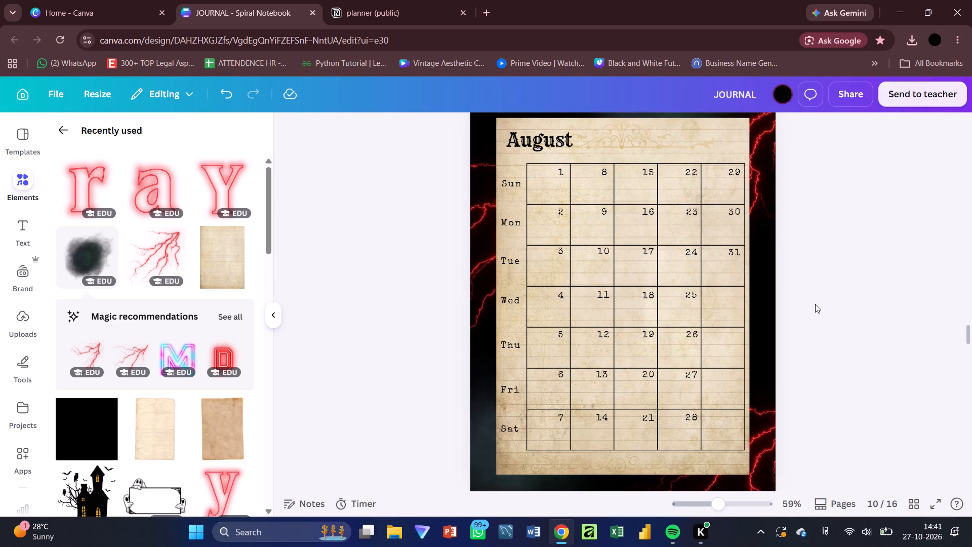
scroll(815, 304, "right", 1)
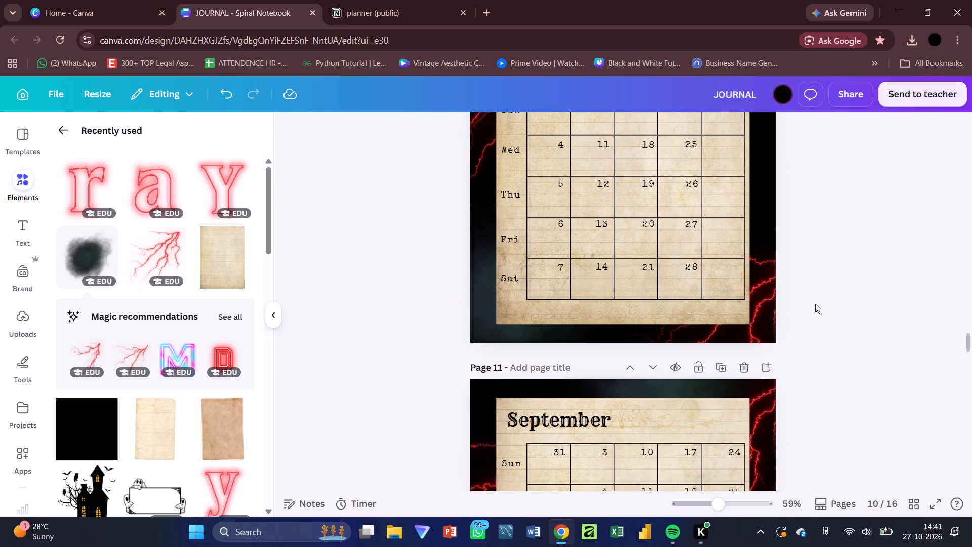
scroll(815, 304, "right", 1)
scroll(815, 304, "up", 4)
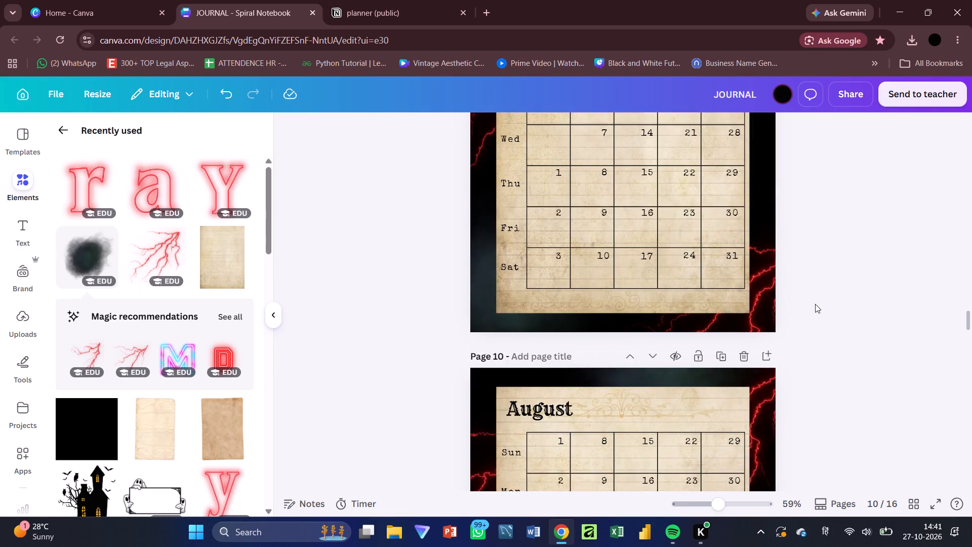
scroll(815, 304, "up", 5)
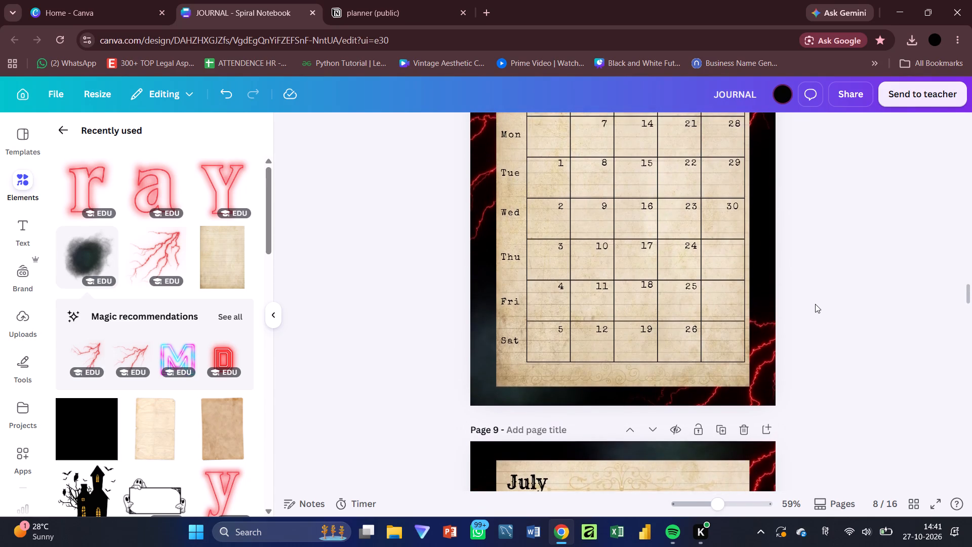
scroll(815, 304, "up", 3)
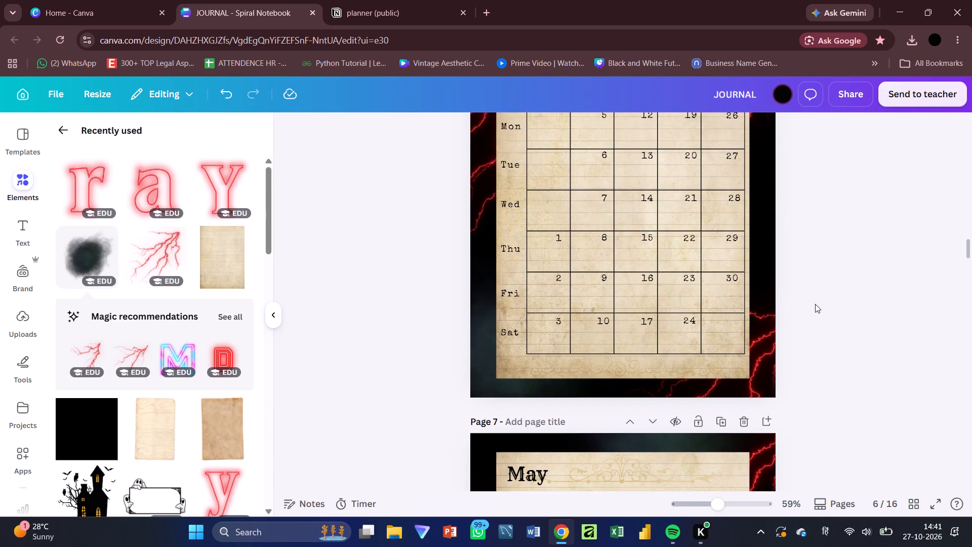
scroll(815, 304, "up", 5)
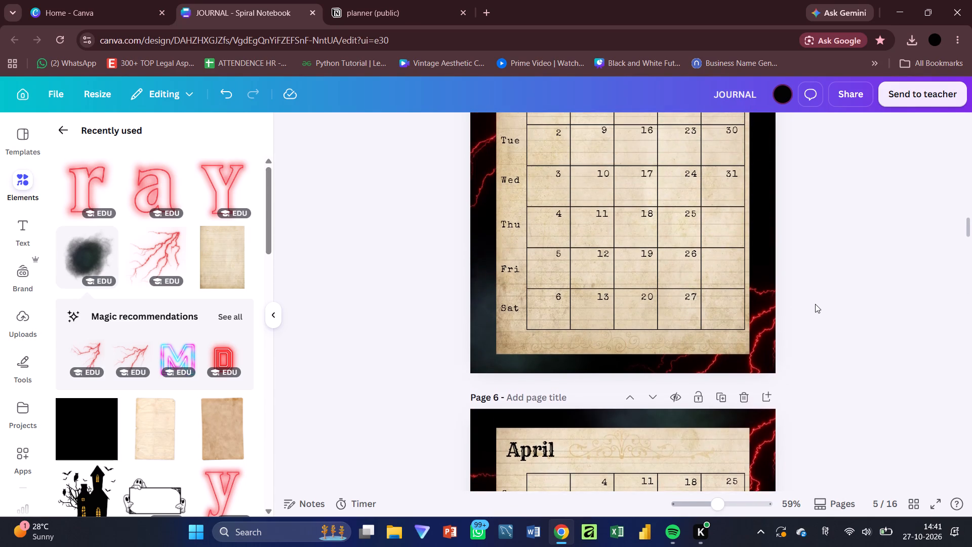
scroll(815, 304, "up", 4)
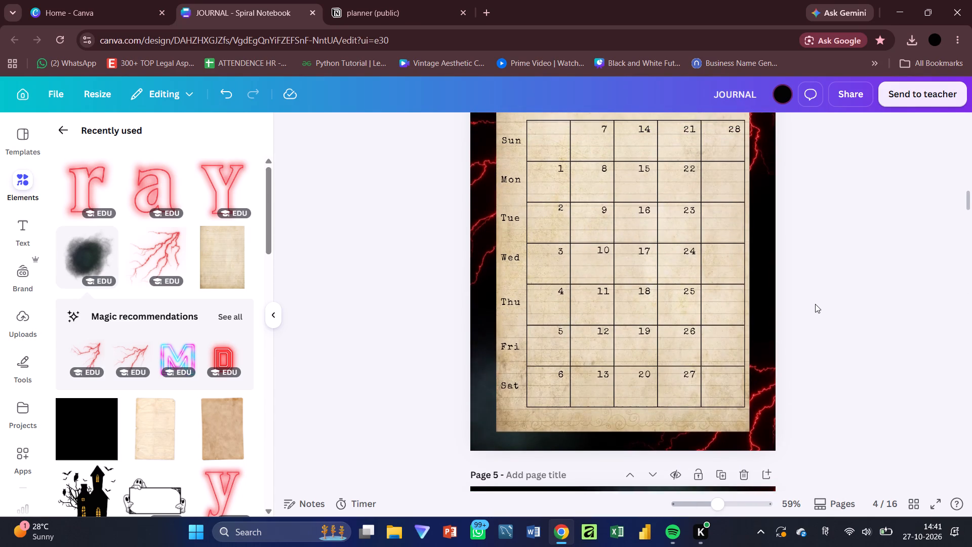
scroll(815, 304, "up", 5)
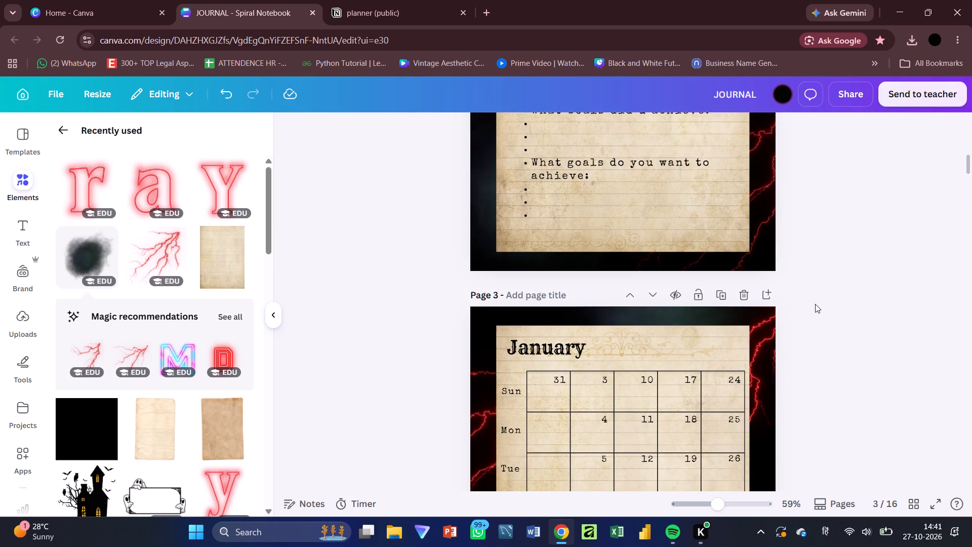
scroll(815, 304, "down", 6)
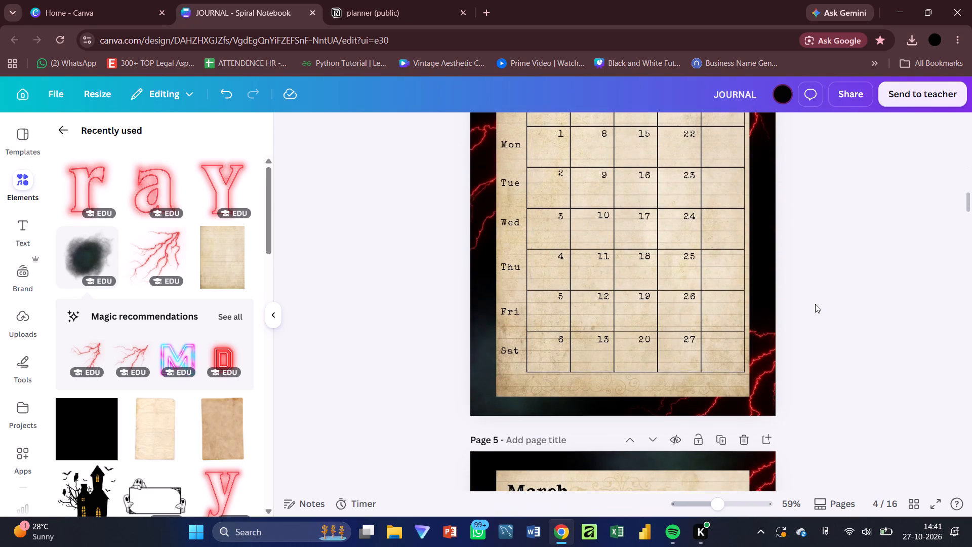
scroll(815, 304, "down", 5)
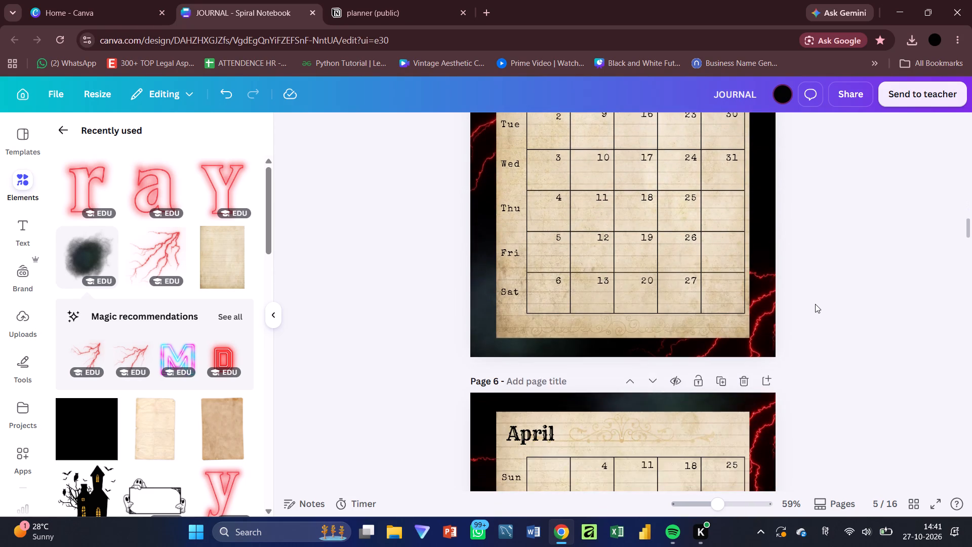
scroll(815, 304, "down", 6)
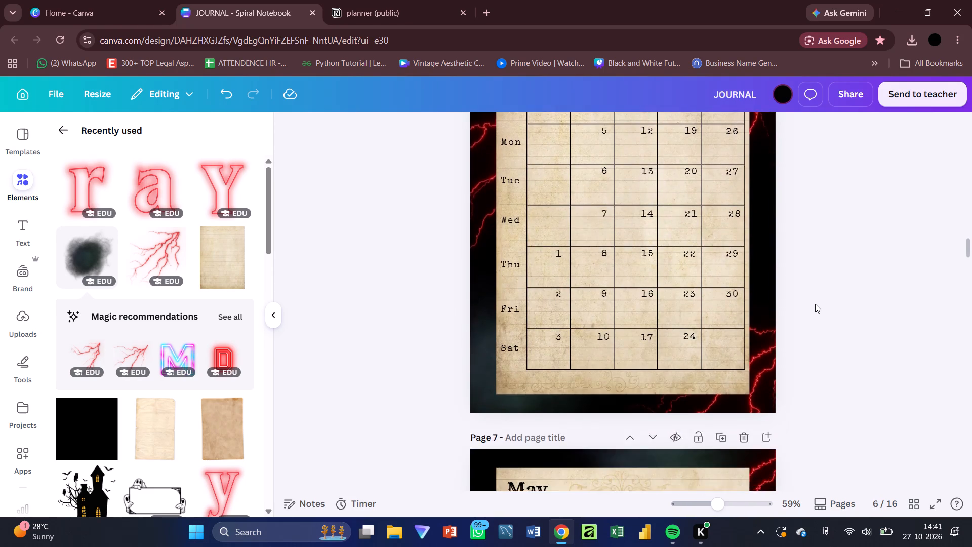
Go to the September page and look up September 2027 in the system calendar to check its weekday layout.
scroll(815, 304, "down", 2)
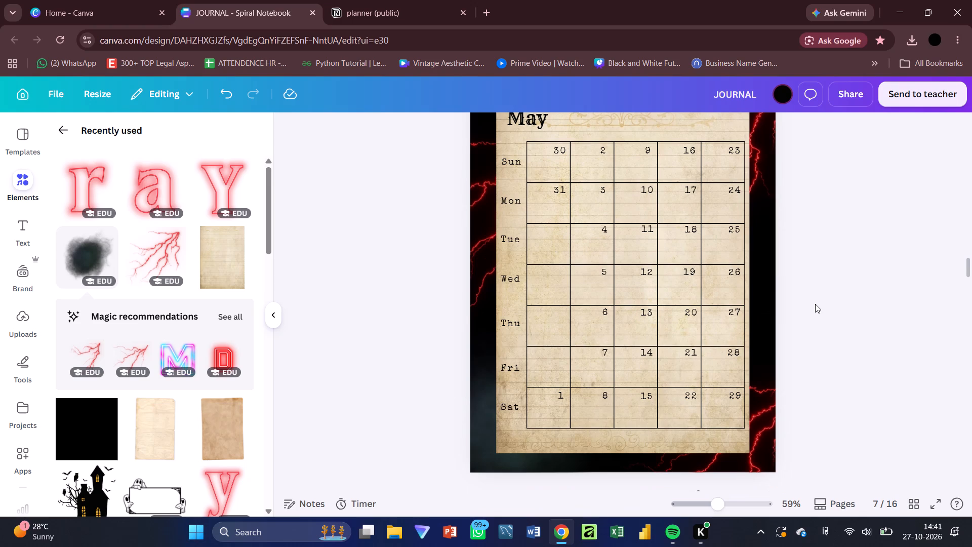
scroll(815, 304, "down", 7)
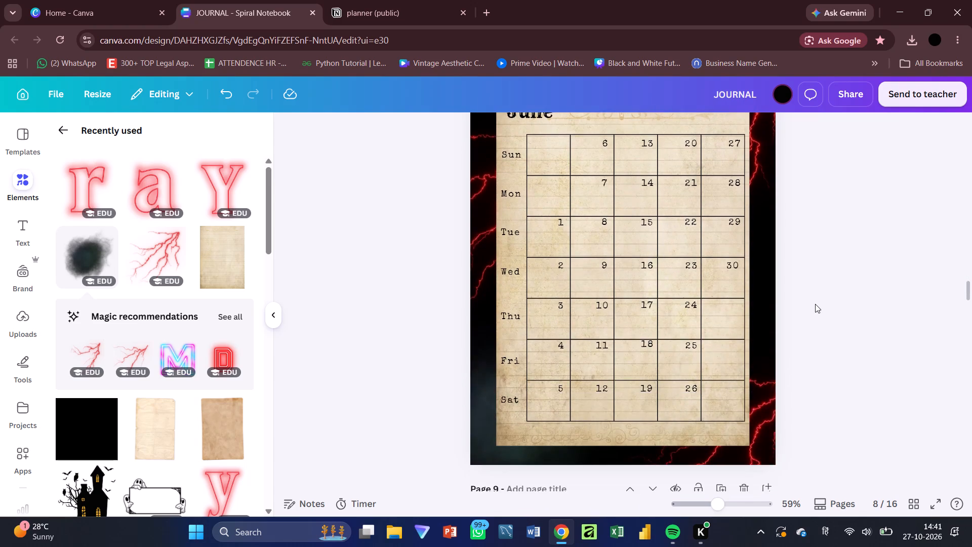
scroll(815, 304, "down", 6)
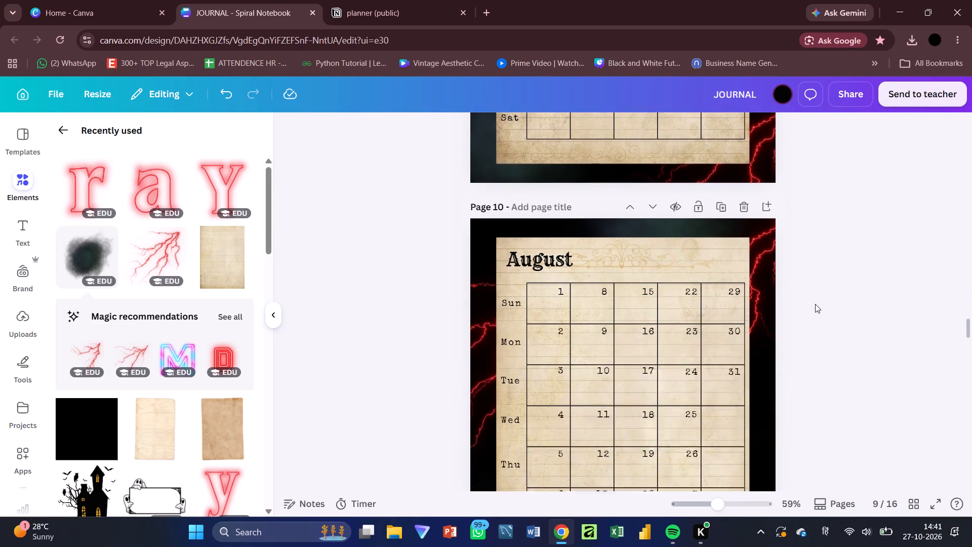
scroll(815, 304, "down", 7)
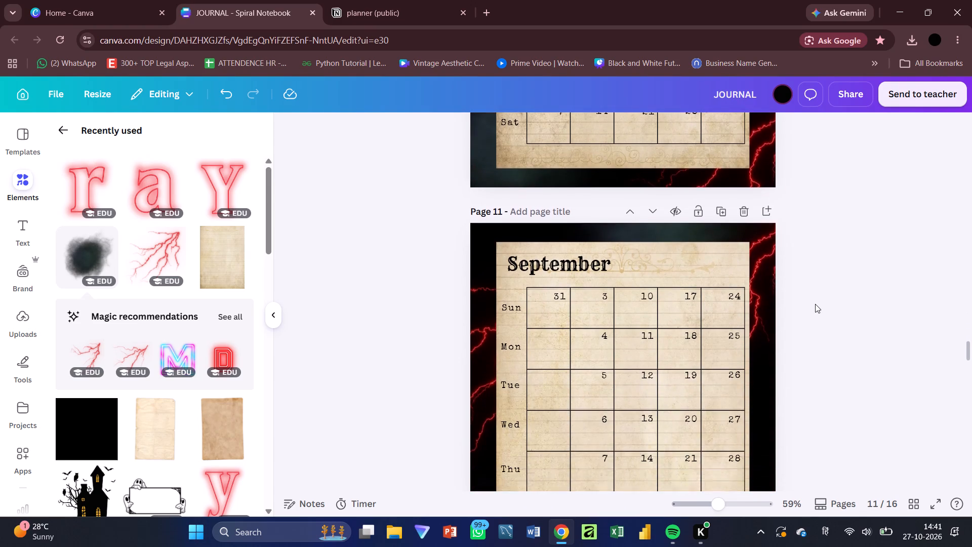
scroll(815, 304, "down", 1)
left_click(927, 519)
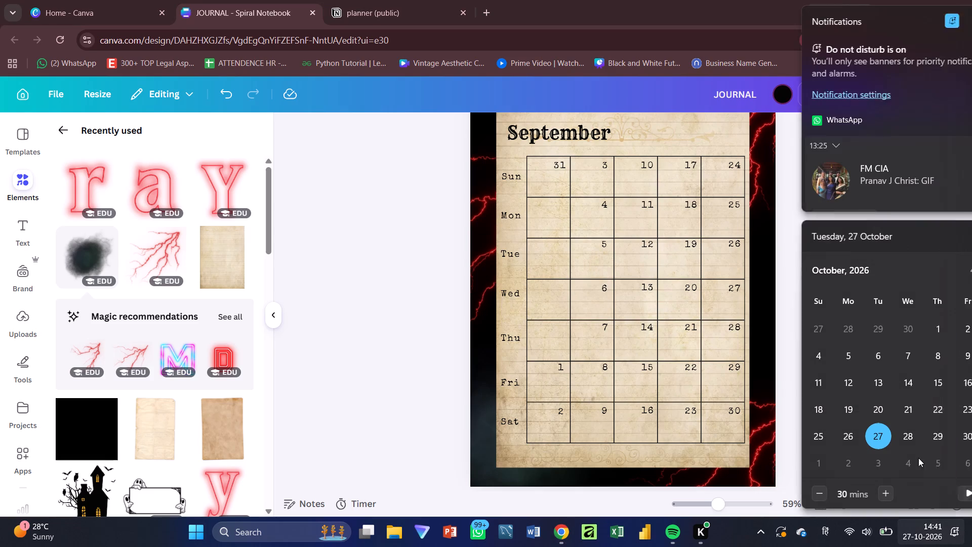
triple_click(948, 270)
triple_click(948, 270)
left_click(948, 270)
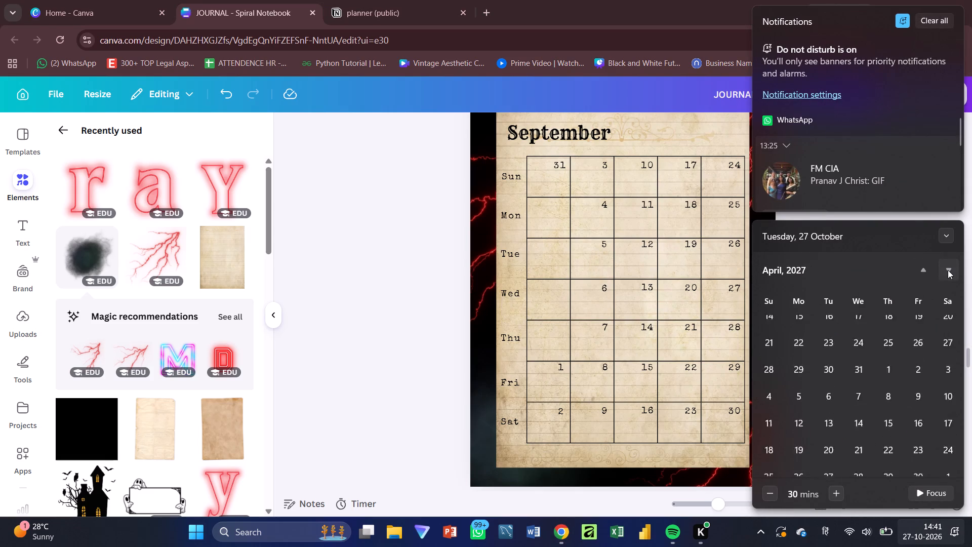
triple_click(948, 270)
left_click(948, 270)
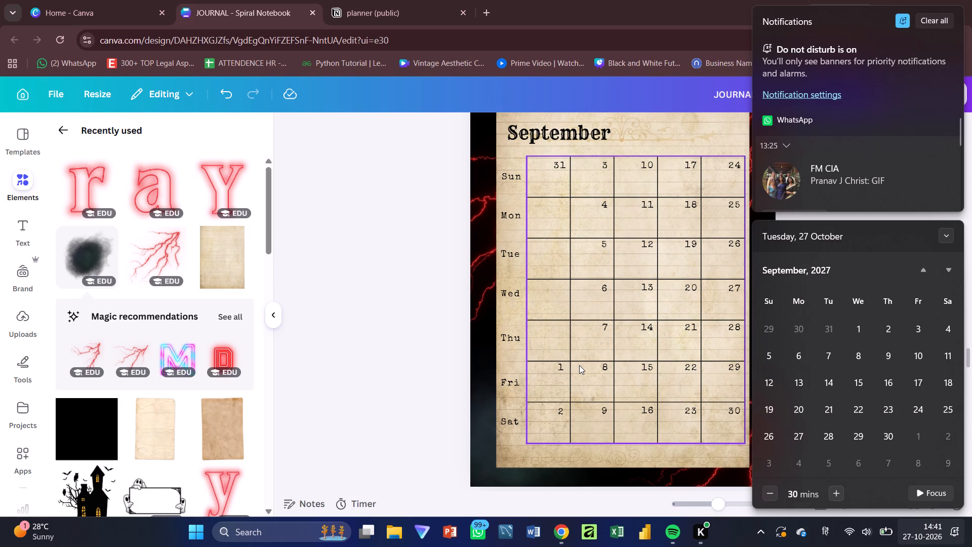
Delete the date 31 from the Sun cell of the September calendar's first date column.
left_click(561, 167)
key("Delete")
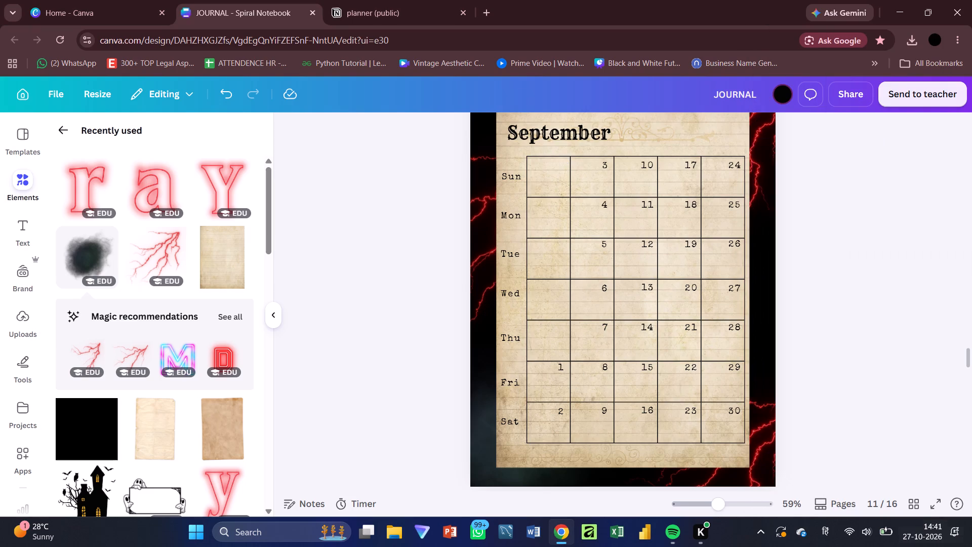
Move the dates 1, 2 and 3 into the Wed, Thu and Fri cells of the September calendar's first date column.
left_click_drag(562, 371, 560, 292)
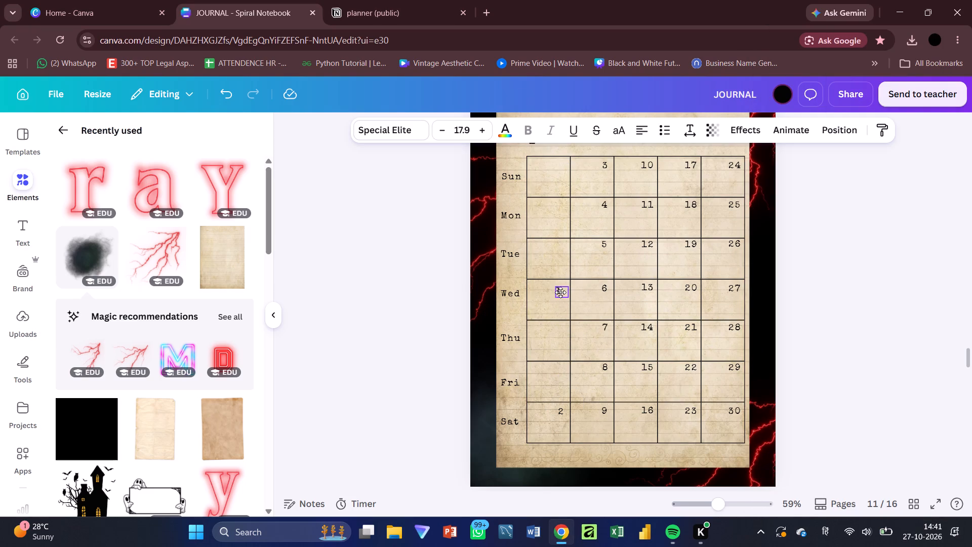
left_click_drag(560, 292, 561, 292)
left_click_drag(559, 408, 554, 338)
left_click_drag(554, 338, 559, 326)
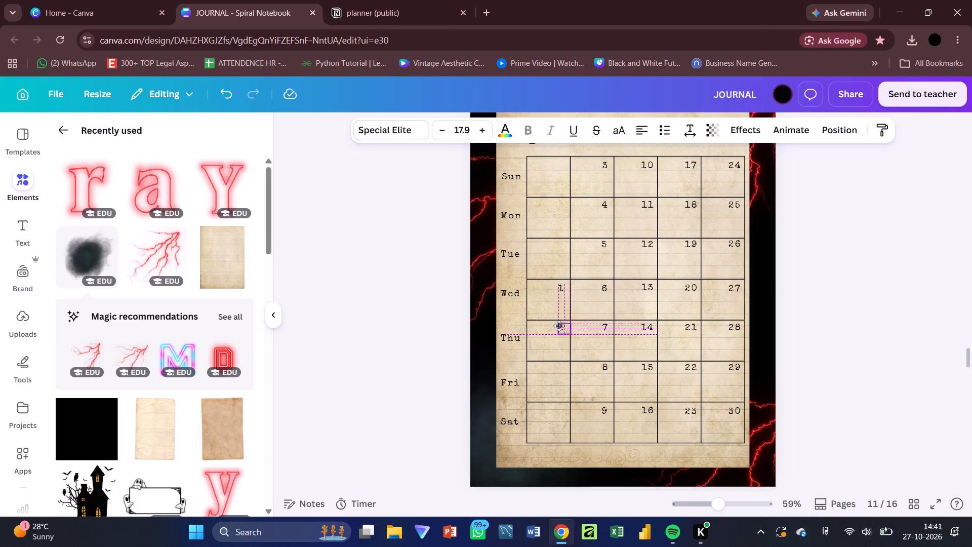
left_click_drag(559, 326, 559, 325)
left_click_drag(602, 163, 586, 268)
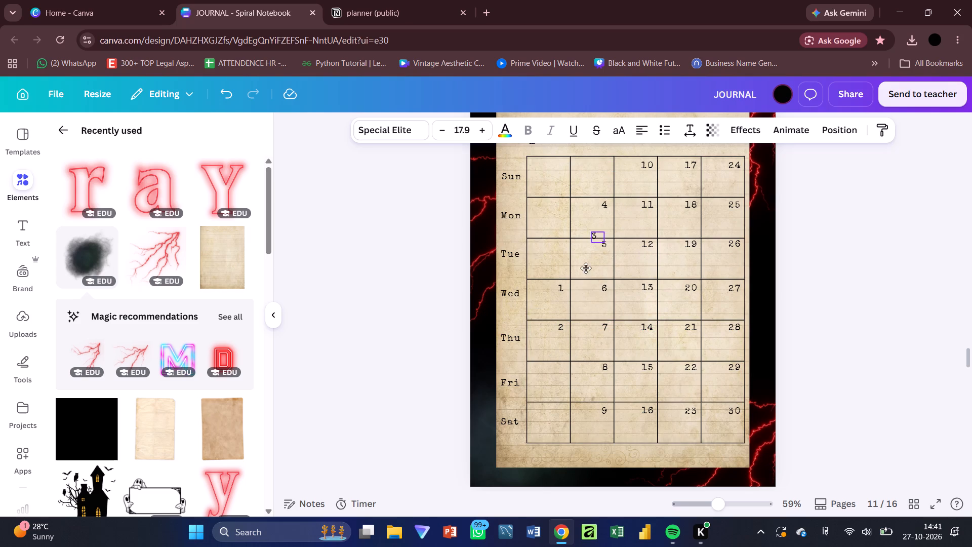
left_click_drag(586, 268, 557, 368)
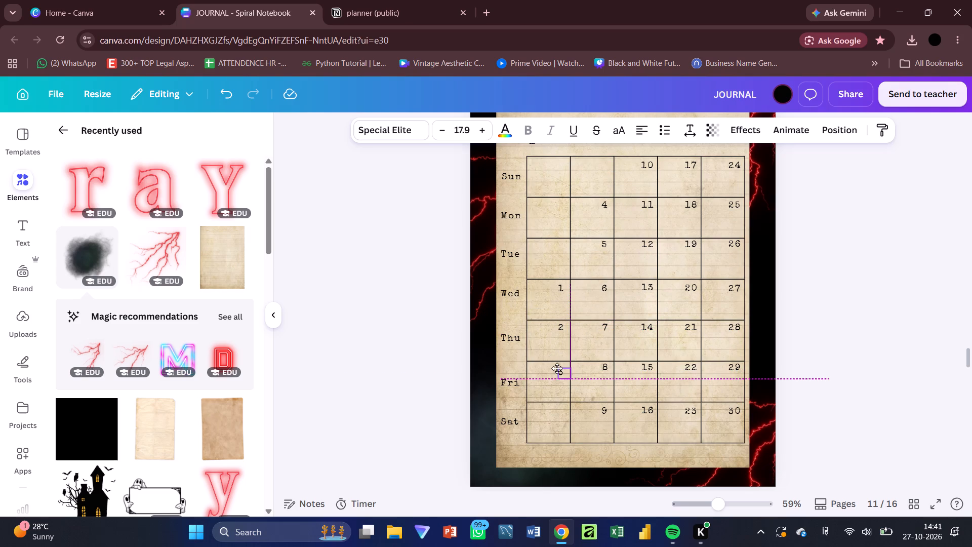
Move the September dates 3 and 4 into the Fri and Sat cells of the first date column, aligned beneath 2.
left_click_drag(557, 368, 558, 366)
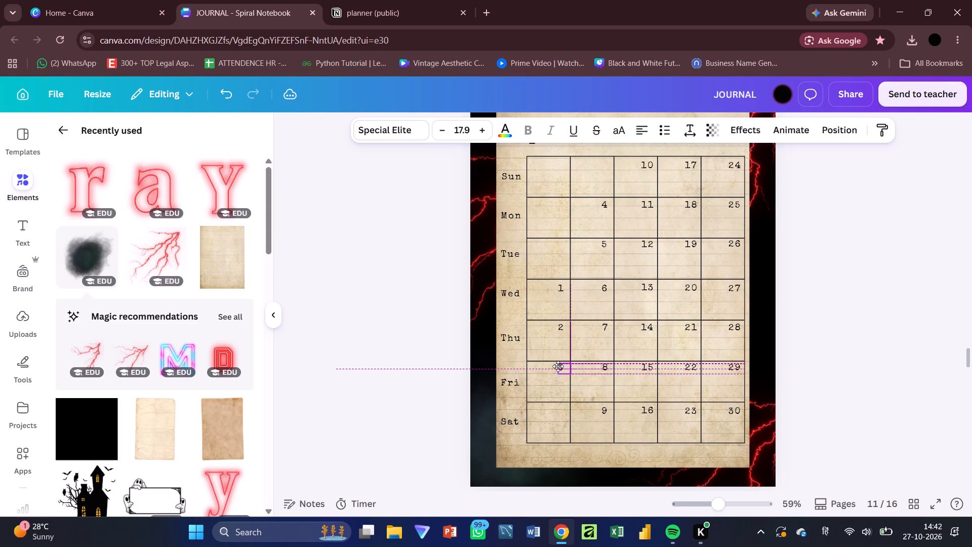
left_click_drag(558, 366, 558, 367)
left_click_drag(604, 207, 599, 219)
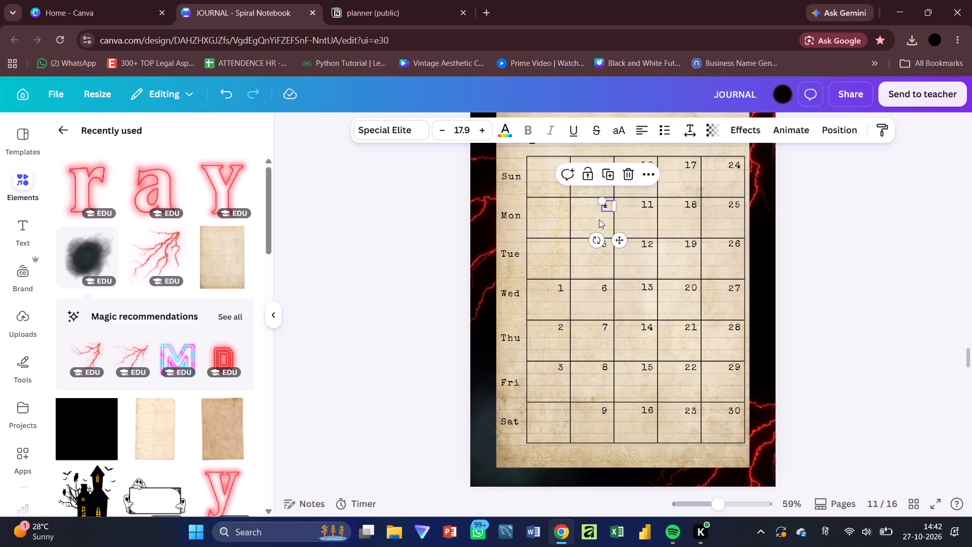
left_click_drag(599, 219, 560, 411)
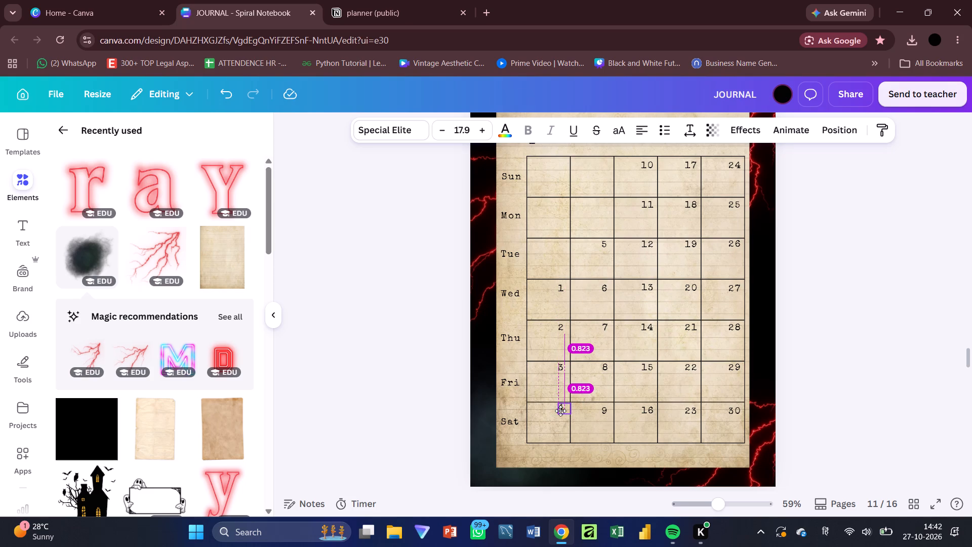
left_click_drag(560, 411, 563, 414)
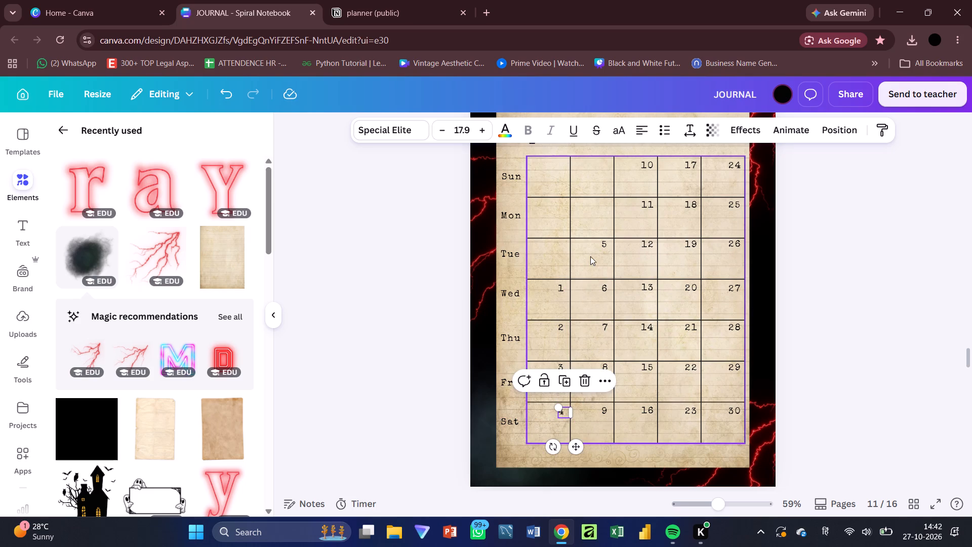
Move the September dates 5, 6 and 7 into the Sun, Mon and Tue cells of the second date column.
left_click_drag(605, 243, 601, 172)
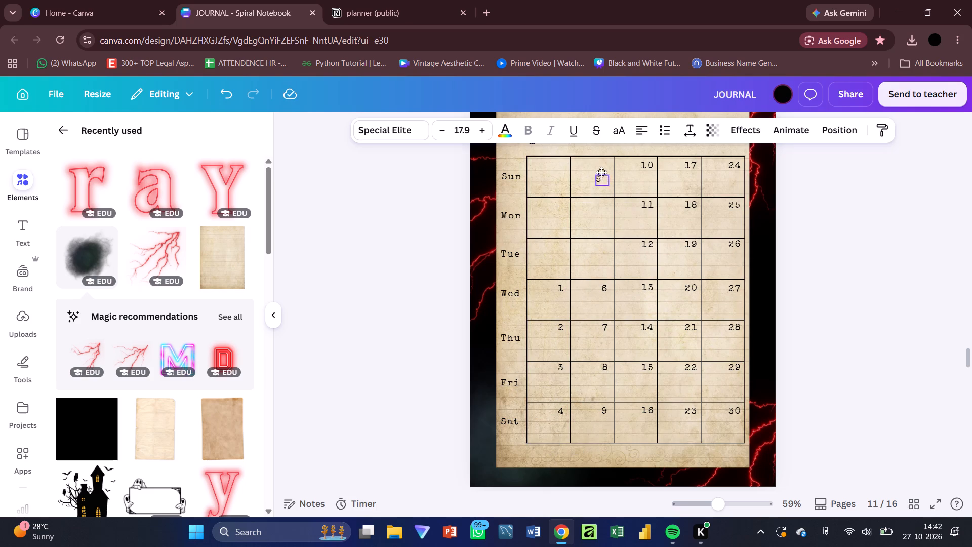
left_click_drag(601, 172, 605, 163)
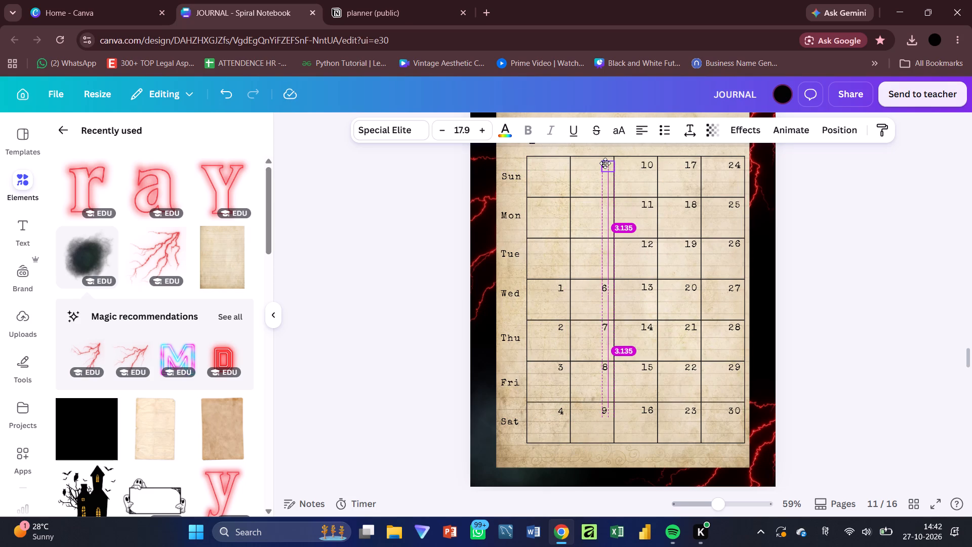
left_click_drag(605, 163, 606, 161)
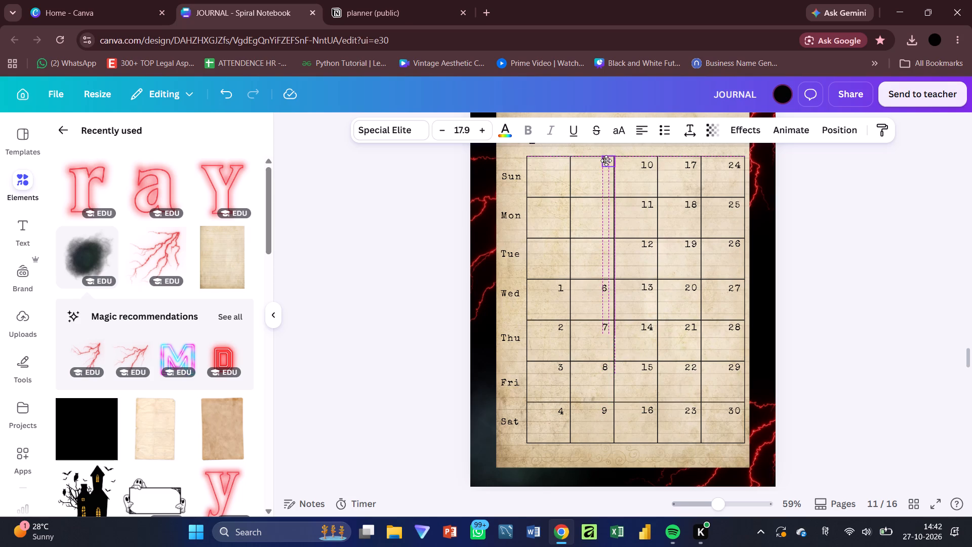
left_click_drag(606, 161, 606, 162)
left_click_drag(605, 293, 604, 212)
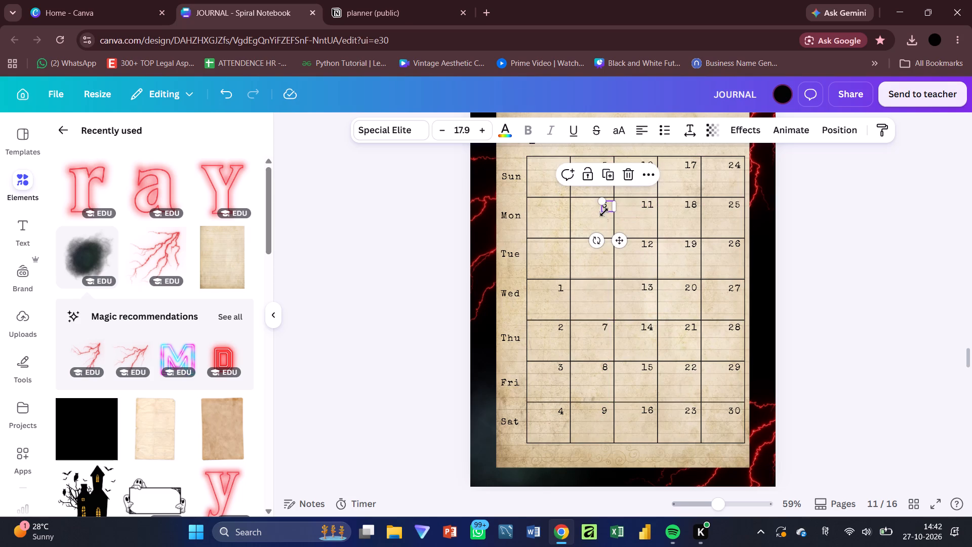
left_click_drag(604, 331, 604, 256)
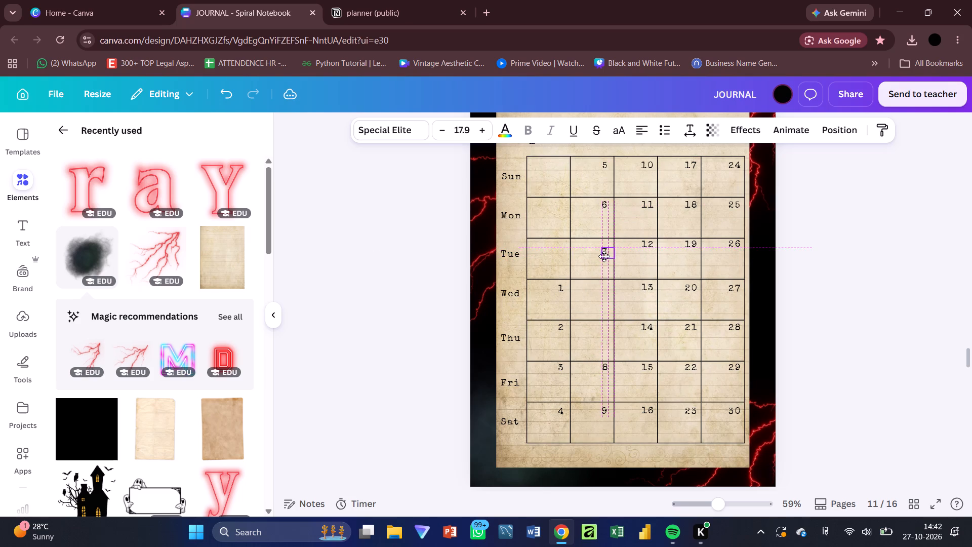
left_click_drag(604, 256, 604, 250)
left_click_drag(604, 250, 604, 249)
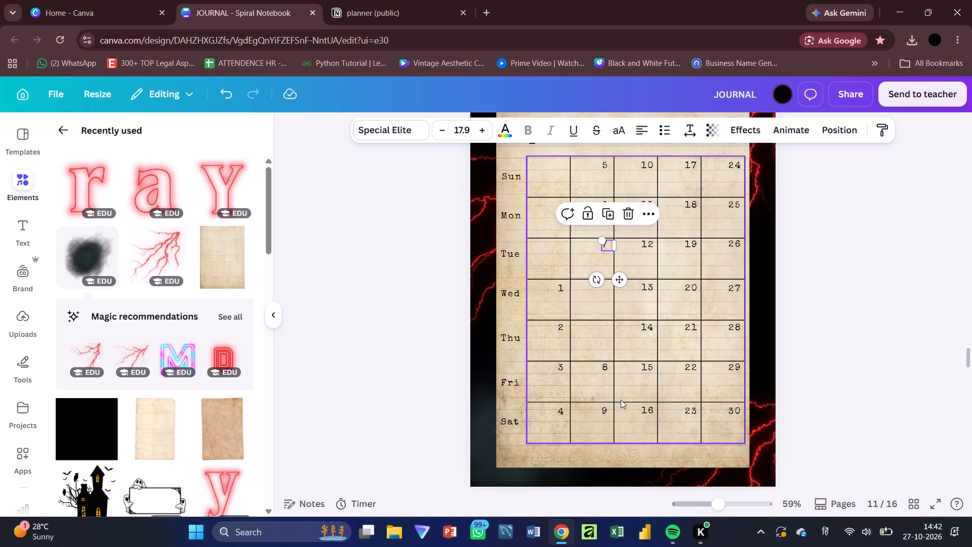
Move the September dates 8 through 11 into the Wed to Sat cells of the second date column, aligned beneath 7.
left_click_drag(611, 364, 608, 285)
left_click_drag(608, 409, 607, 375)
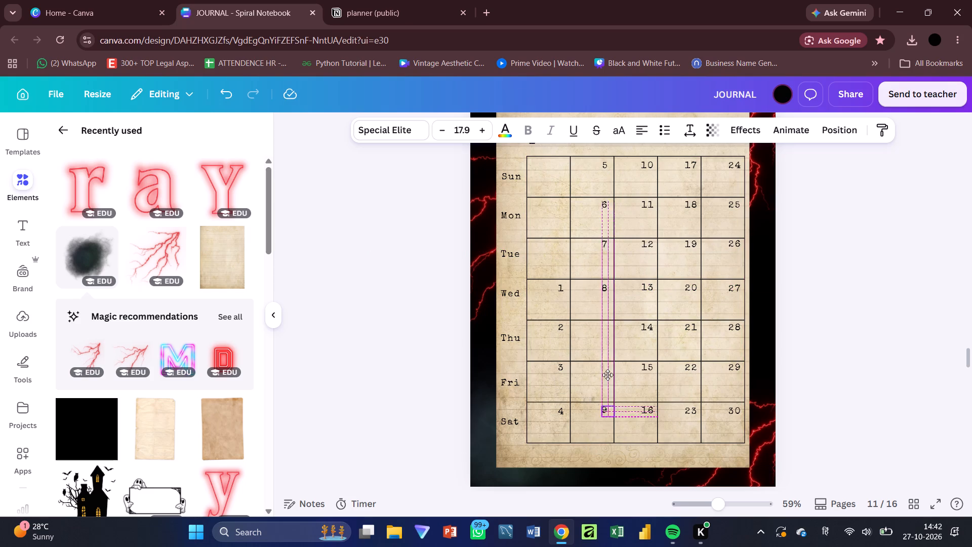
left_click_drag(607, 375, 609, 324)
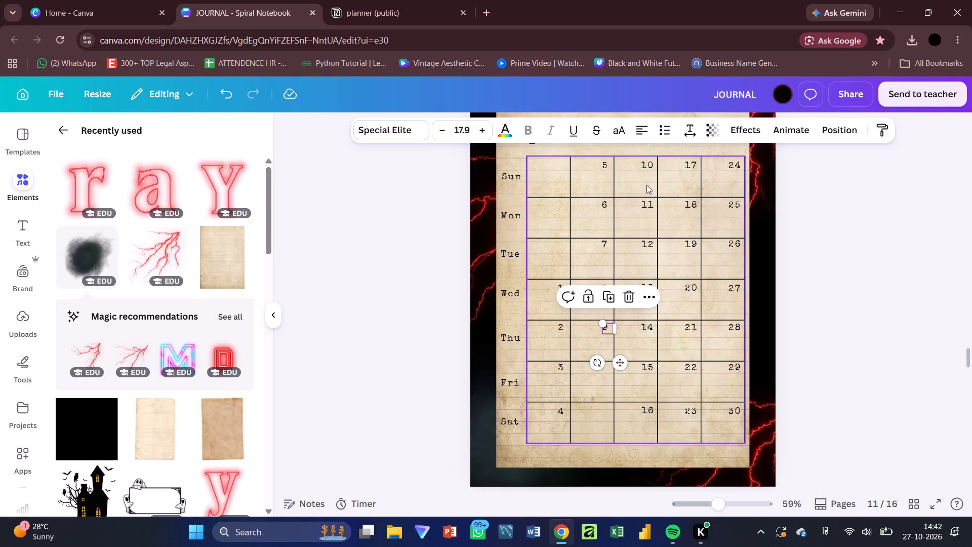
left_click_drag(645, 166, 600, 371)
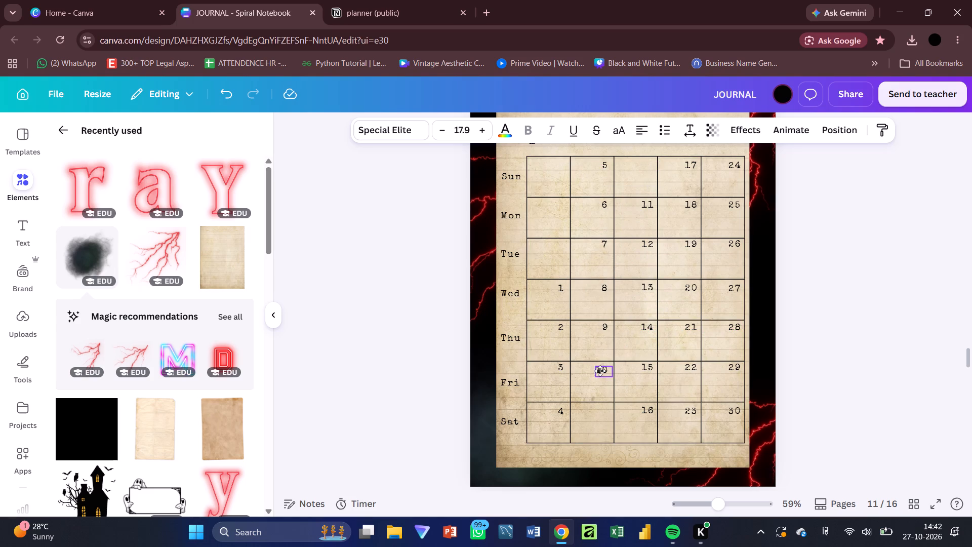
left_click_drag(600, 371, 601, 368)
left_click_drag(649, 204, 610, 390)
left_click_drag(610, 390, 604, 407)
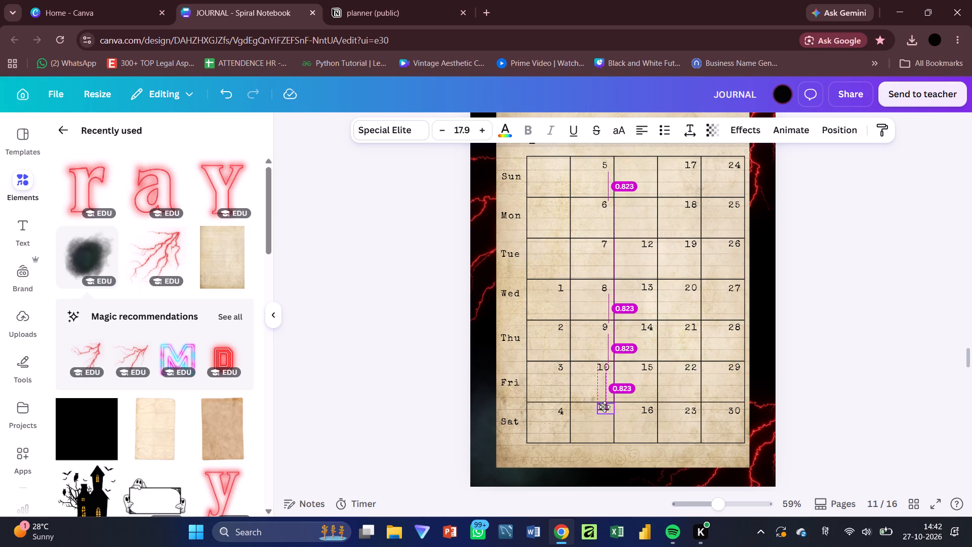
left_click_drag(604, 407, 605, 410)
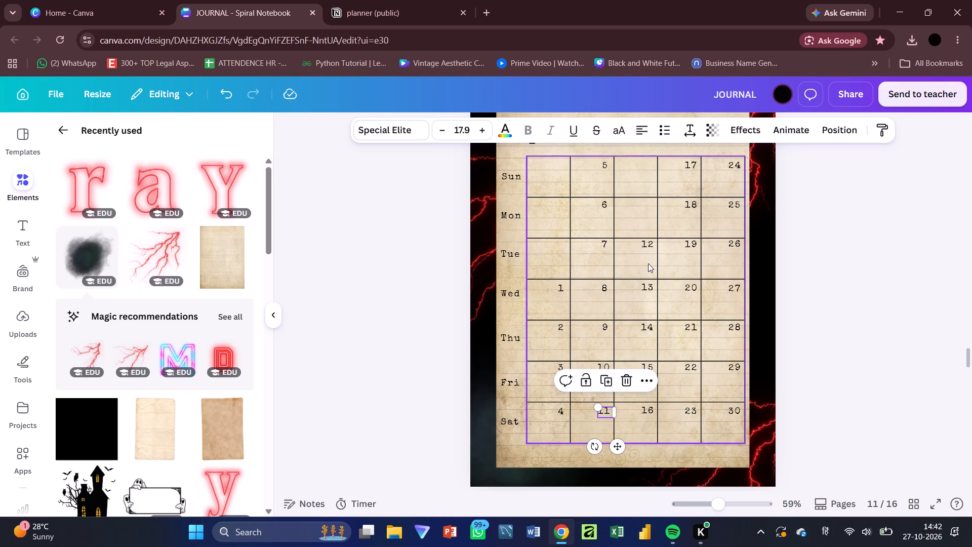
Move the September dates 12 through 16 into the Sun to Thu cells of the third date column.
left_click_drag(648, 242, 648, 163)
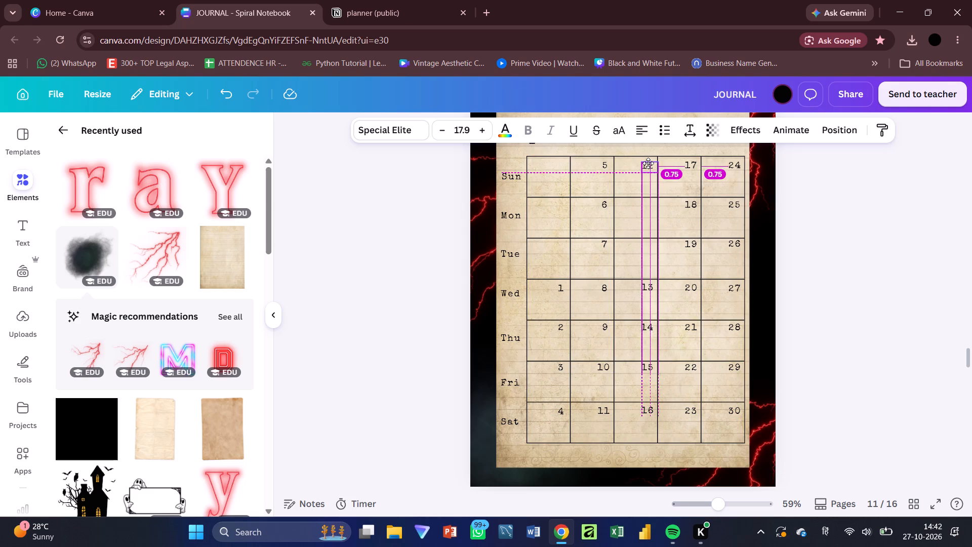
left_click_drag(648, 163, 648, 162)
left_click_drag(647, 286, 646, 205)
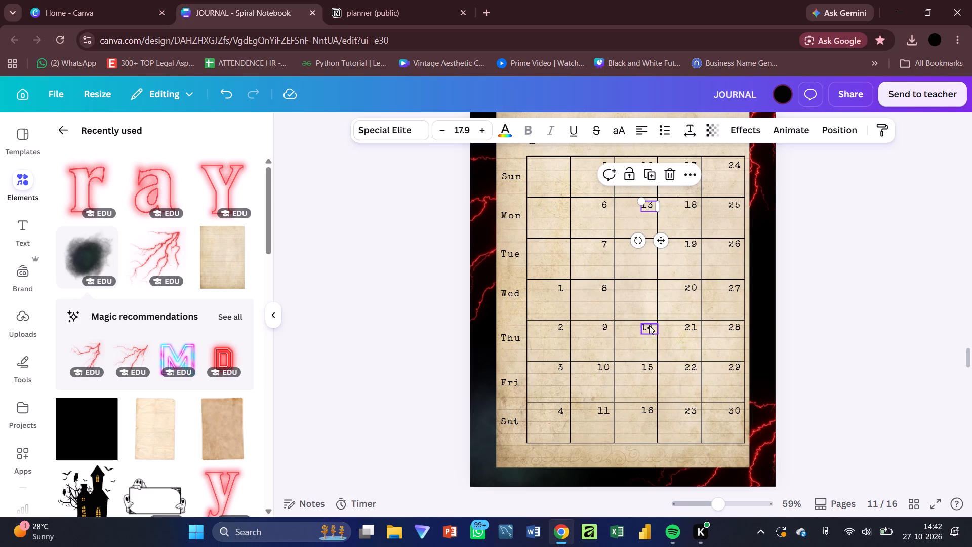
left_click_drag(649, 325, 649, 245)
left_click_drag(649, 368, 647, 286)
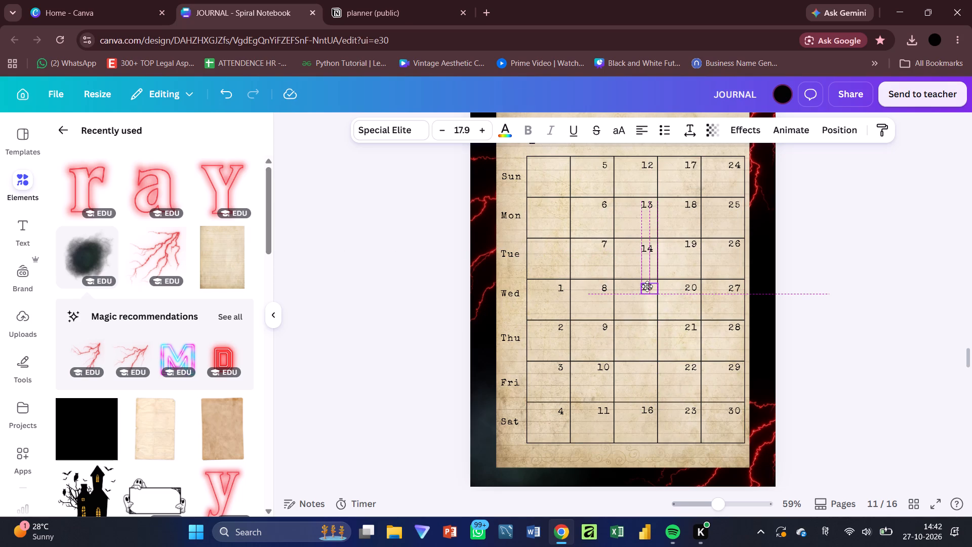
left_click_drag(647, 286, 647, 289)
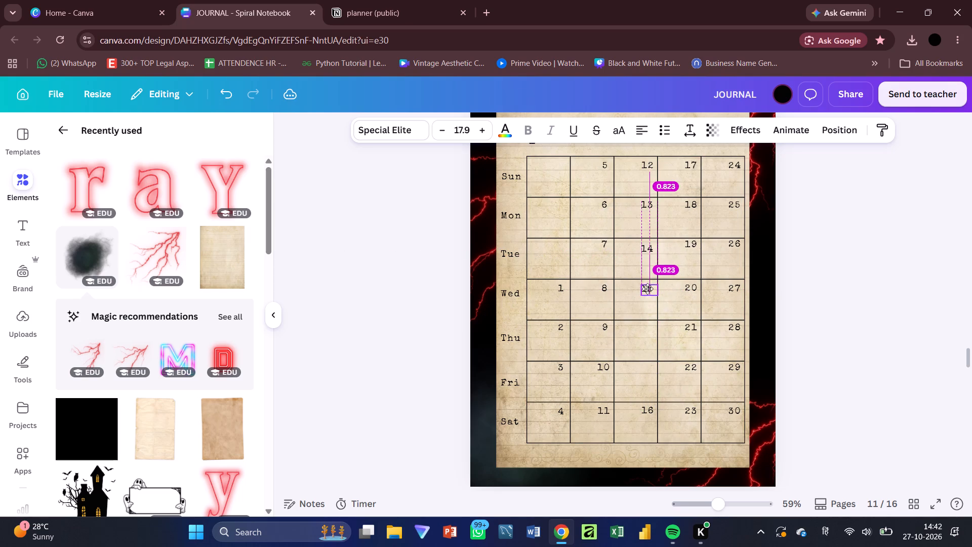
left_click_drag(647, 289, 649, 286)
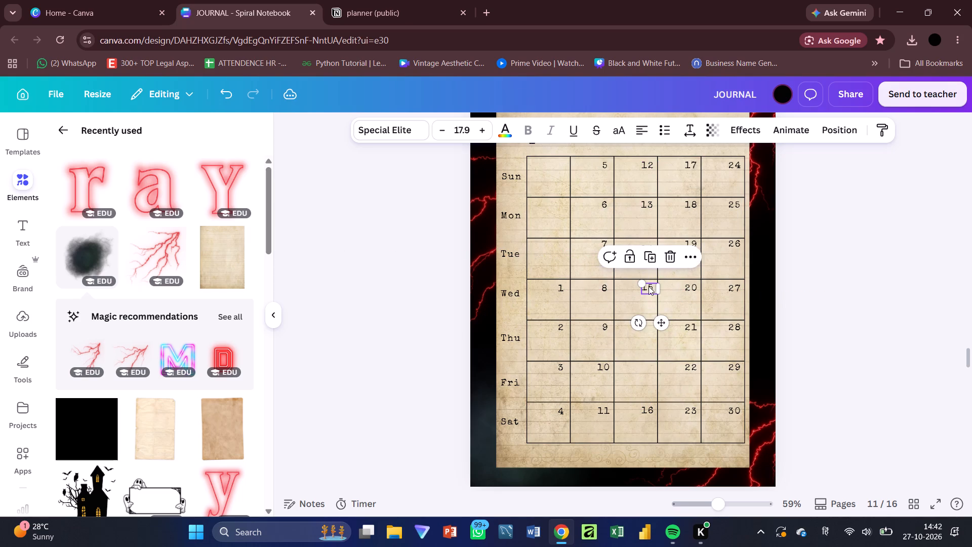
left_click_drag(651, 407, 651, 324)
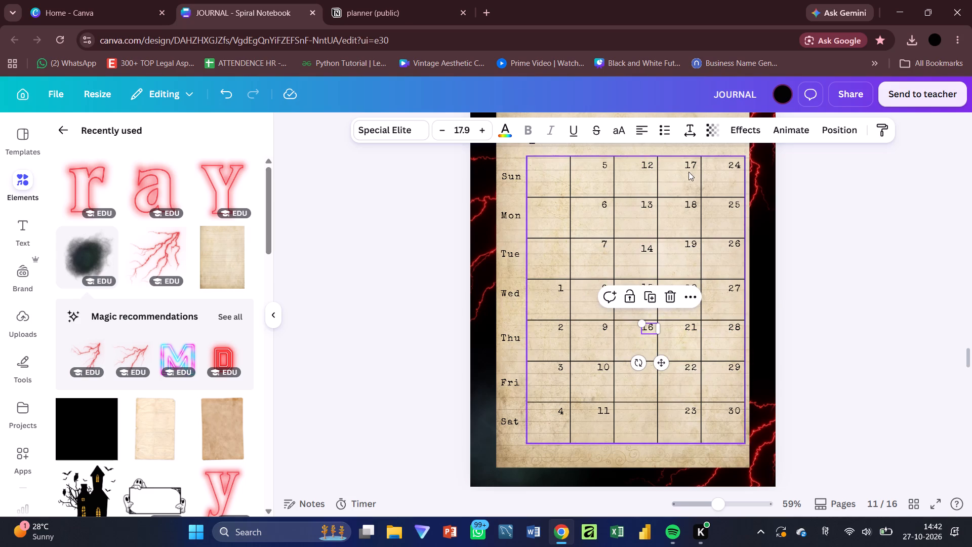
Move the September dates 17 and 18 into the Fri and Sat cells of the third date column, aligned beneath 16.
left_click_drag(690, 171, 650, 373)
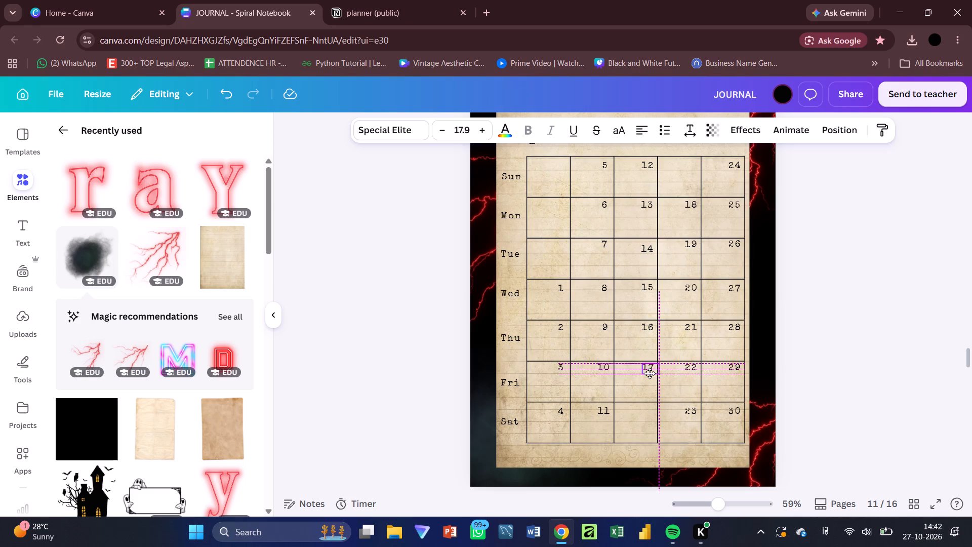
left_click_drag(650, 373, 649, 373)
left_click_drag(649, 373, 647, 374)
left_click_drag(692, 206, 647, 411)
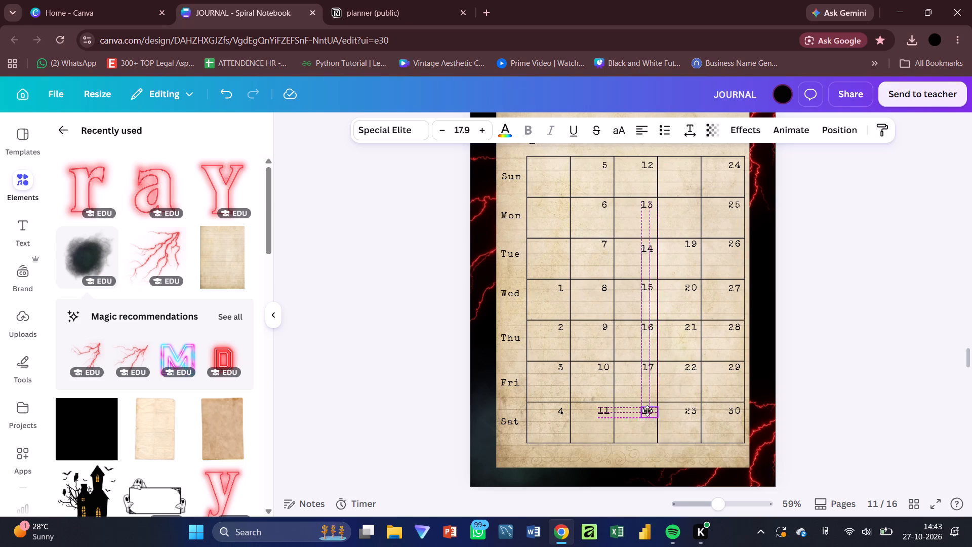
left_click_drag(647, 411, 648, 411)
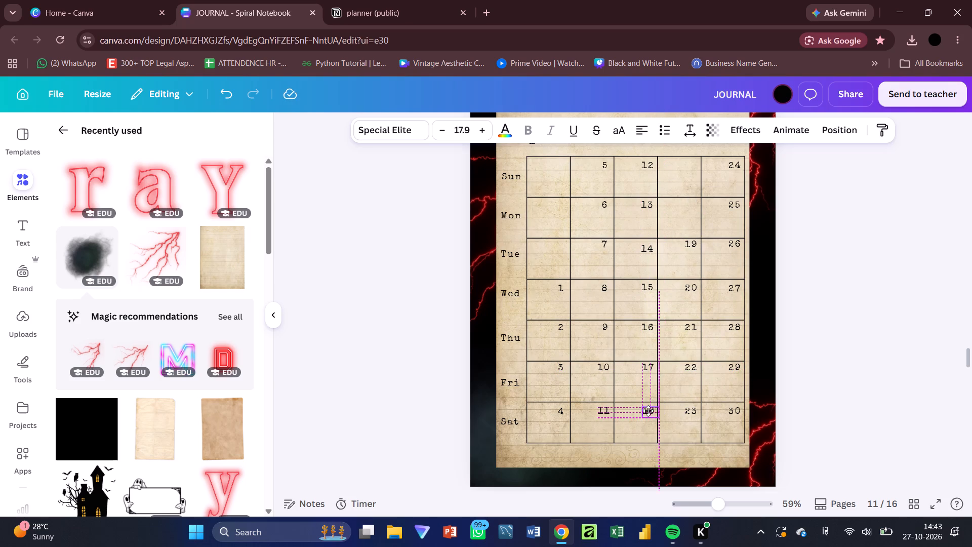
left_click_drag(648, 411, 648, 411)
Move the September dates 19 through 22 into the Sun to Wed cells of the fourth date column.
left_click_drag(691, 242, 688, 173)
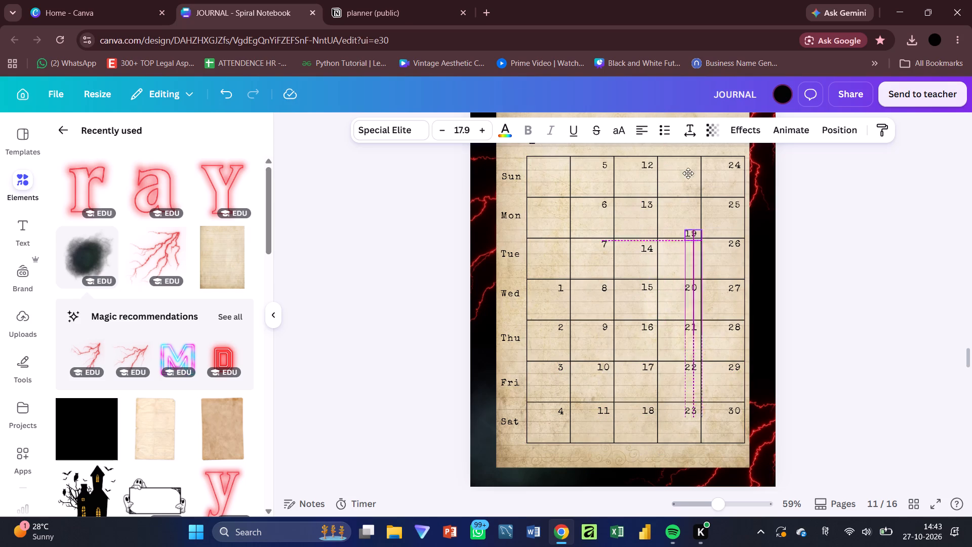
left_click_drag(688, 173, 691, 161)
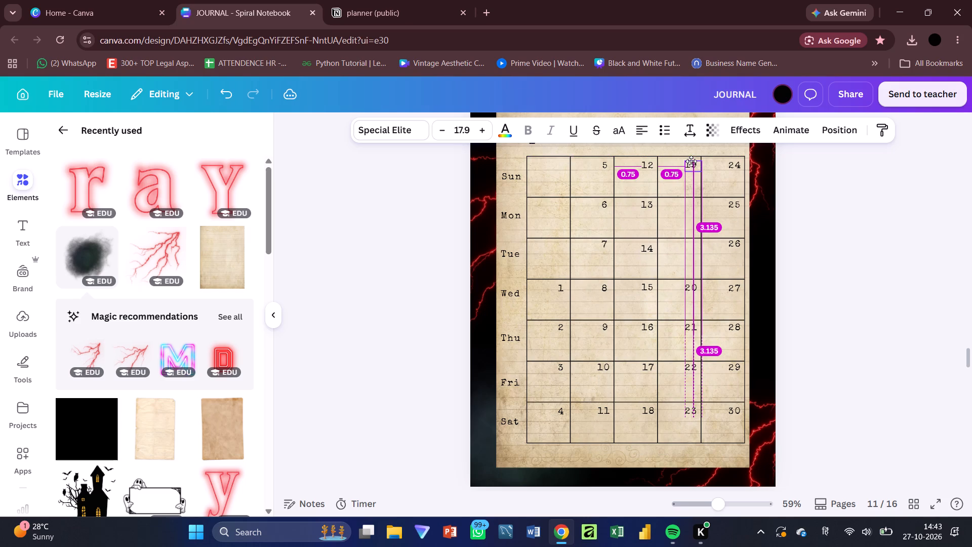
left_click_drag(691, 161, 691, 162)
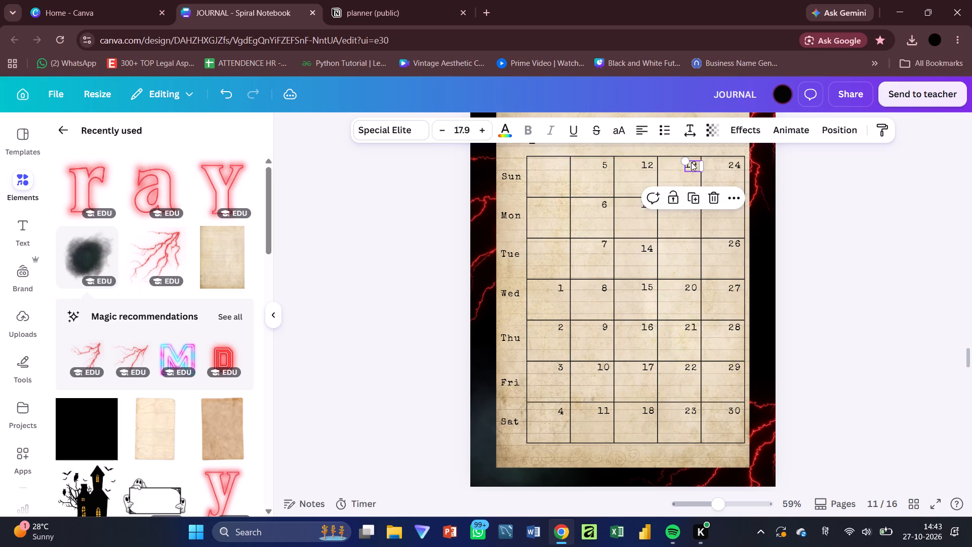
left_click_drag(692, 286, 693, 203)
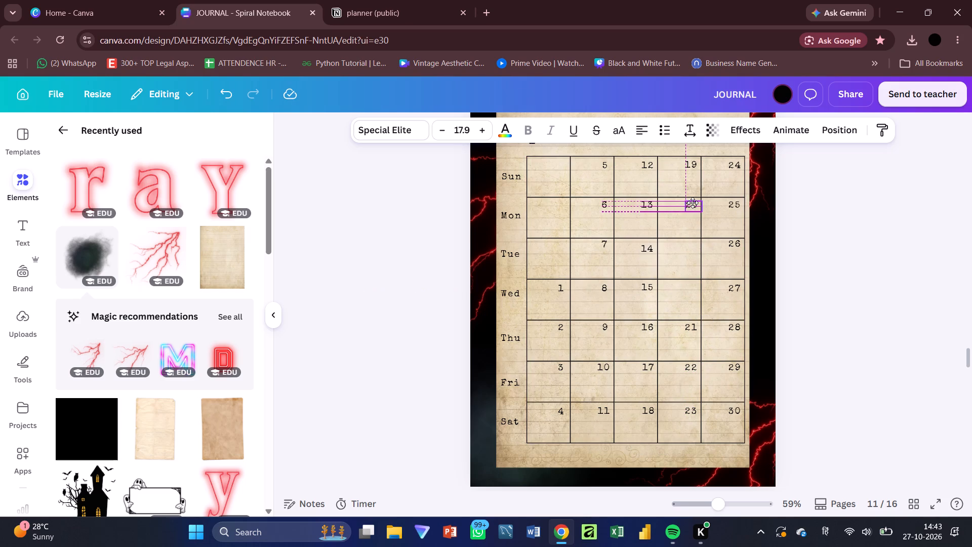
left_click_drag(693, 203, 691, 204)
left_click_drag(691, 326, 690, 243)
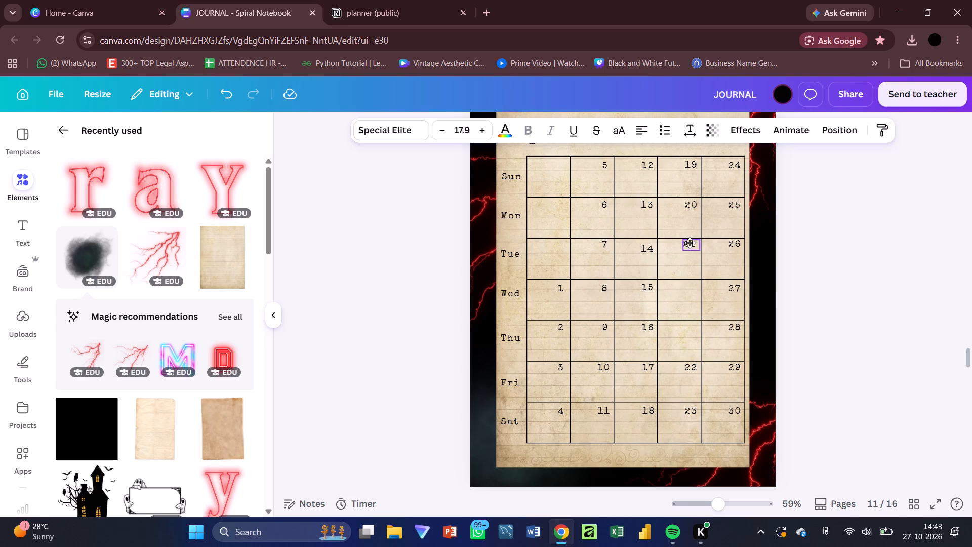
left_click_drag(690, 243, 691, 245)
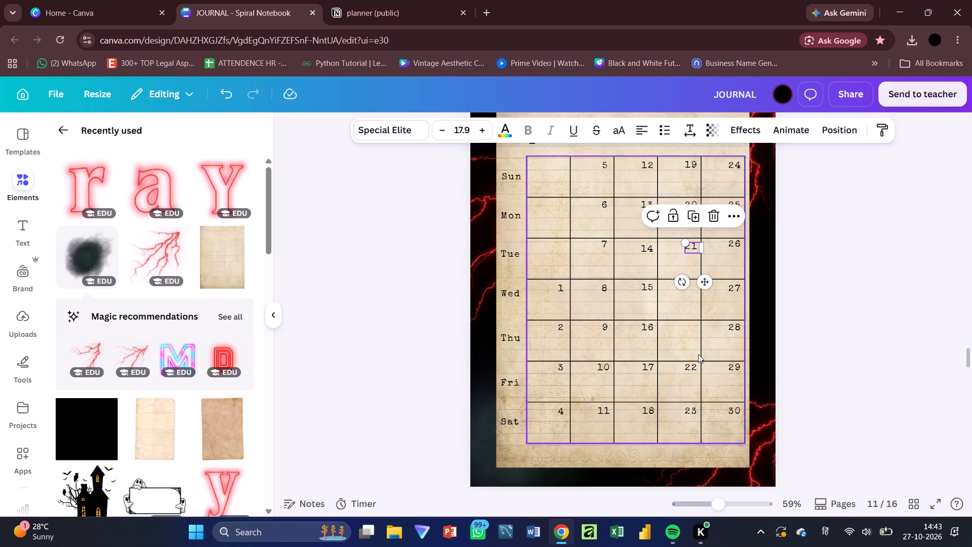
left_click_drag(693, 367, 693, 287)
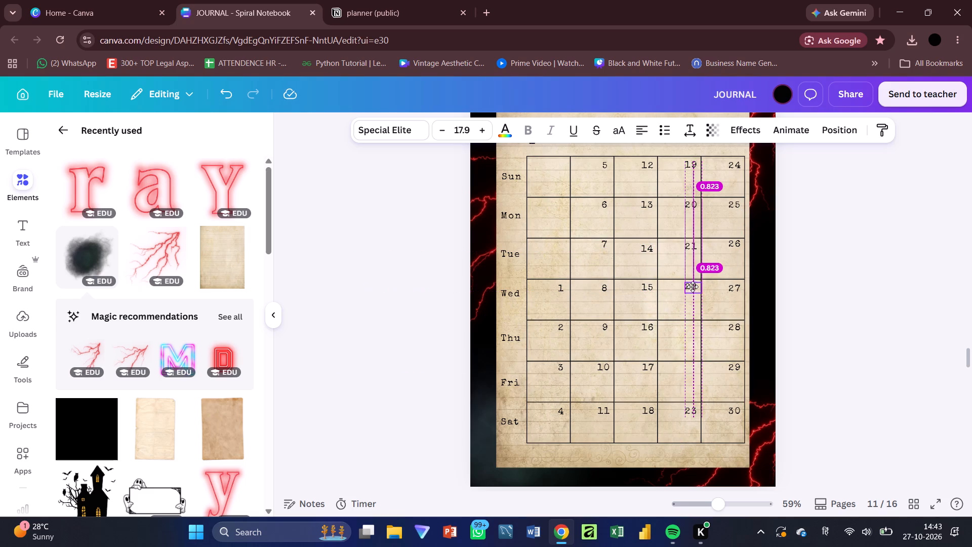
left_click_drag(693, 287, 693, 286)
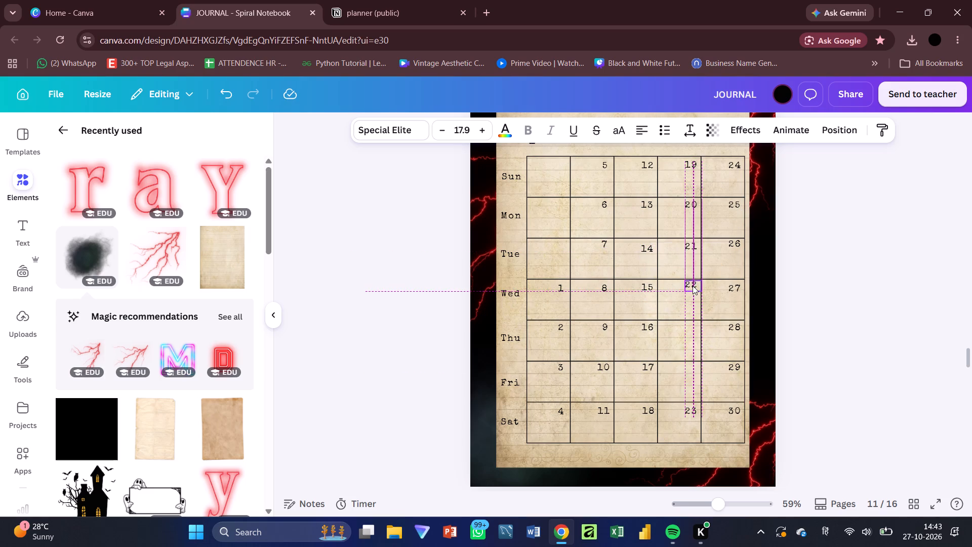
Move the September dates 23 and 24 into the Thu and Fri cells of the fourth date column, beneath 22.
left_click_drag(695, 411, 694, 327)
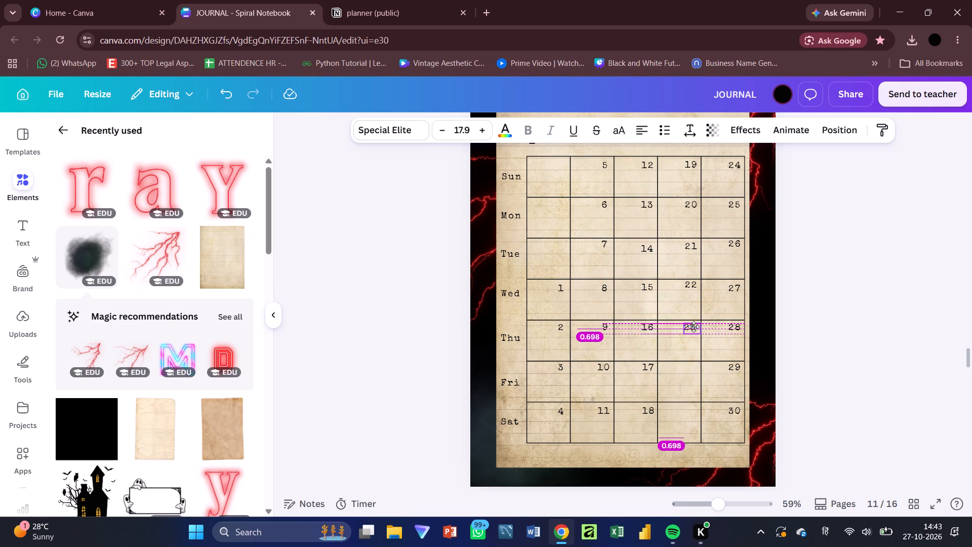
left_click_drag(694, 327, 693, 329)
left_click_drag(693, 329, 695, 330)
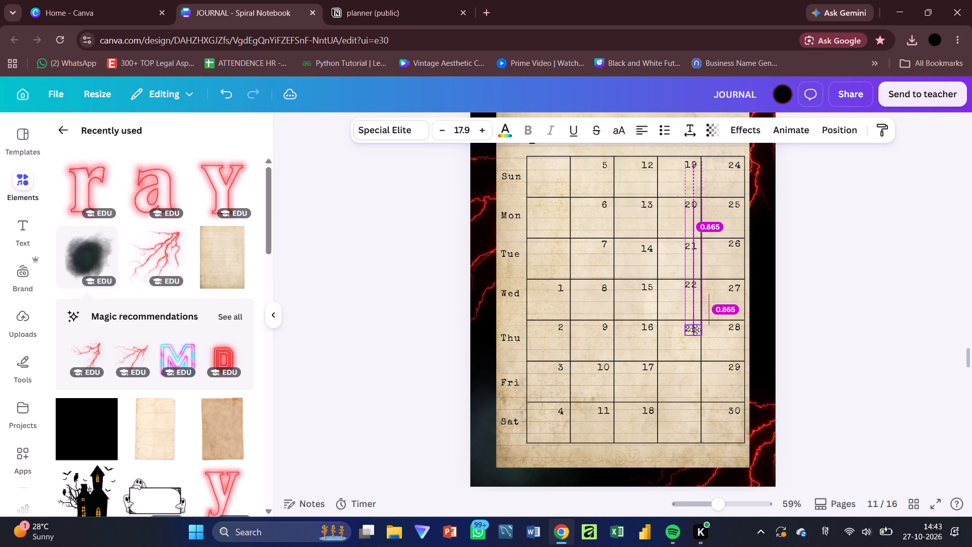
left_click_drag(695, 330, 694, 327)
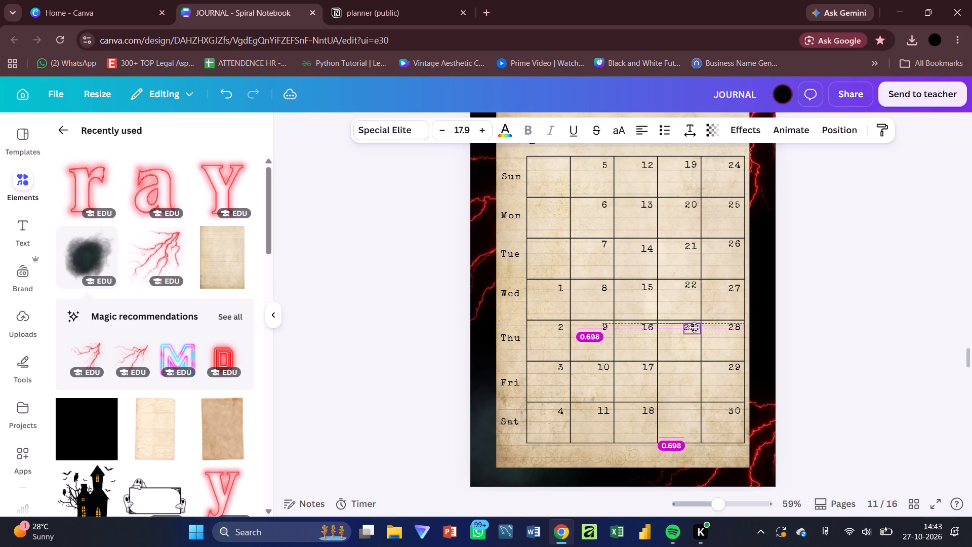
left_click_drag(694, 327, 696, 327)
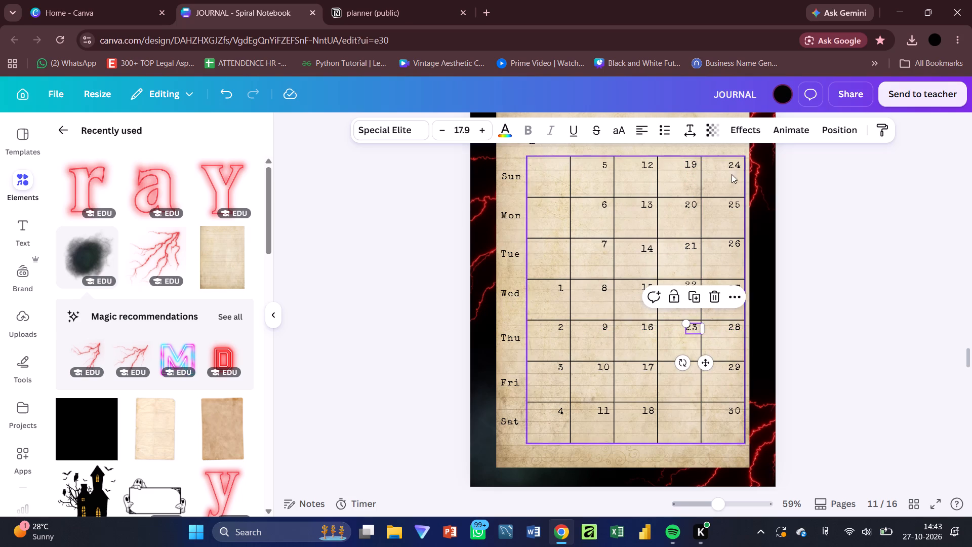
left_click_drag(744, 170, 703, 375)
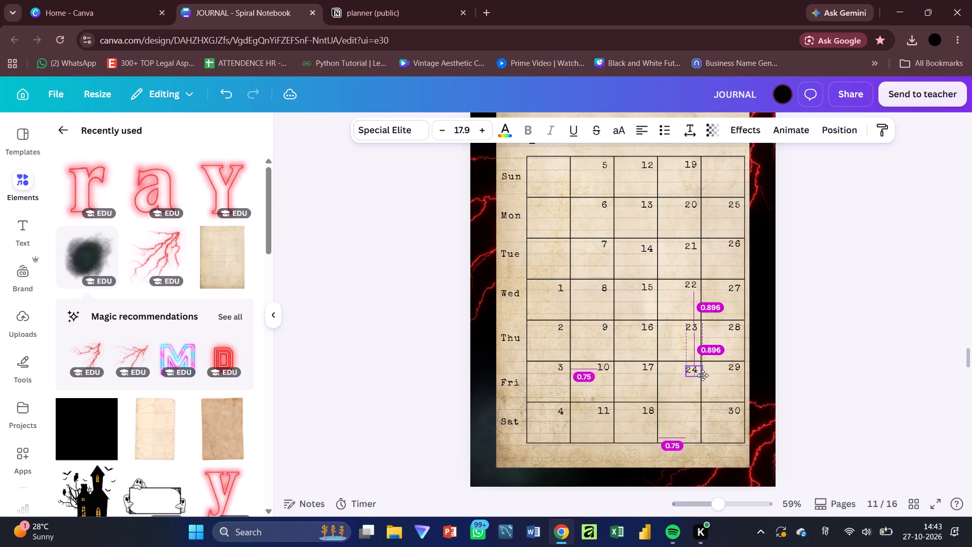
left_click_drag(703, 375, 700, 371)
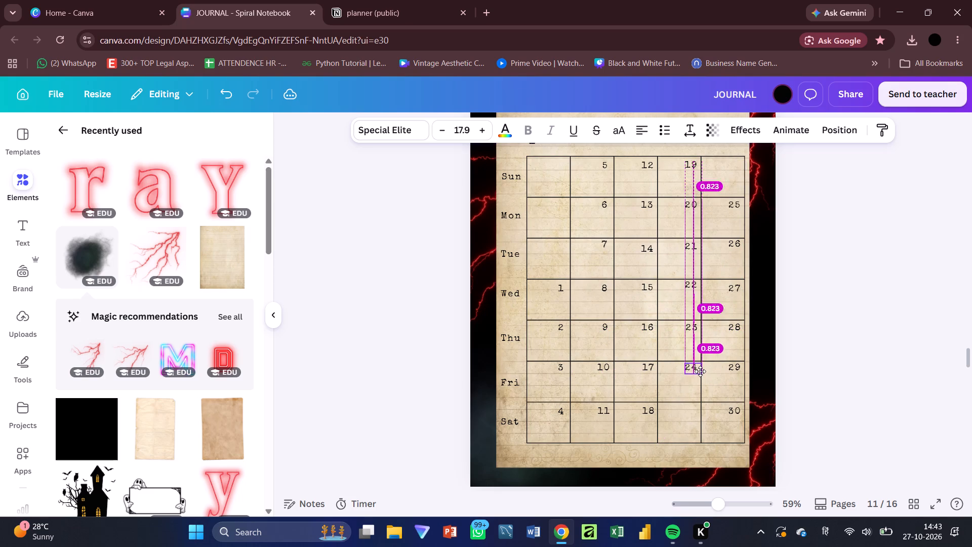
left_click_drag(700, 371, 700, 372)
Move the September date 25 into the Sat cell of the fourth date column, level with 18 and beneath 24.
left_click_drag(732, 202, 690, 406)
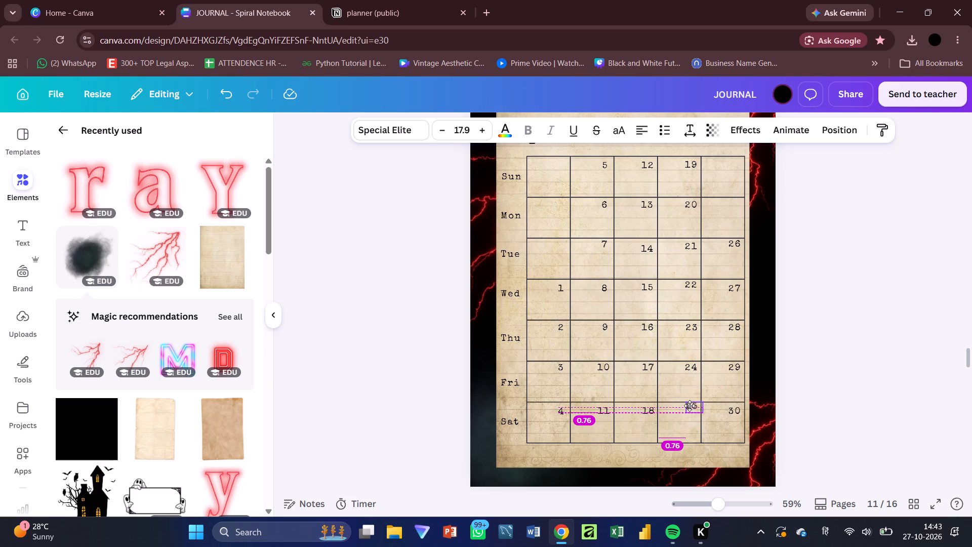
left_click_drag(690, 406, 688, 404)
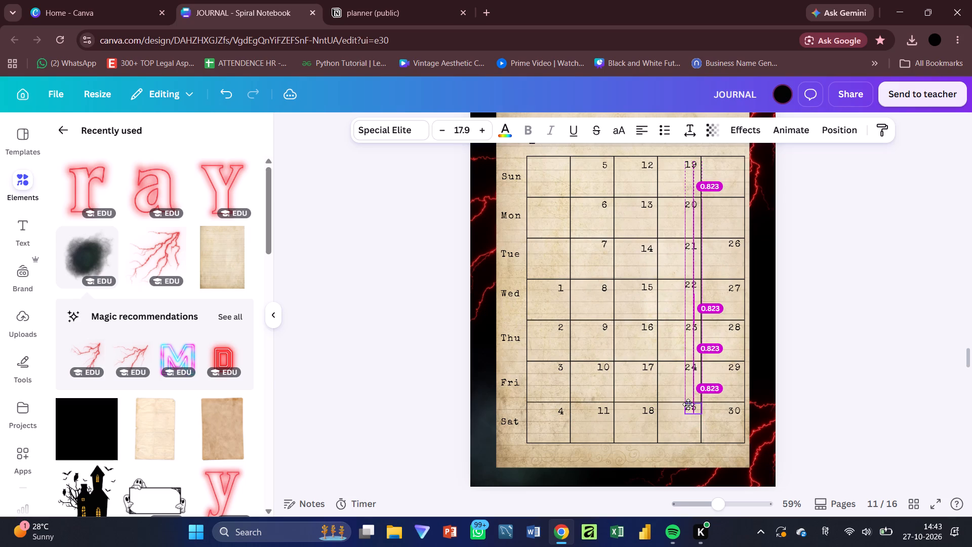
left_click_drag(688, 404, 688, 408)
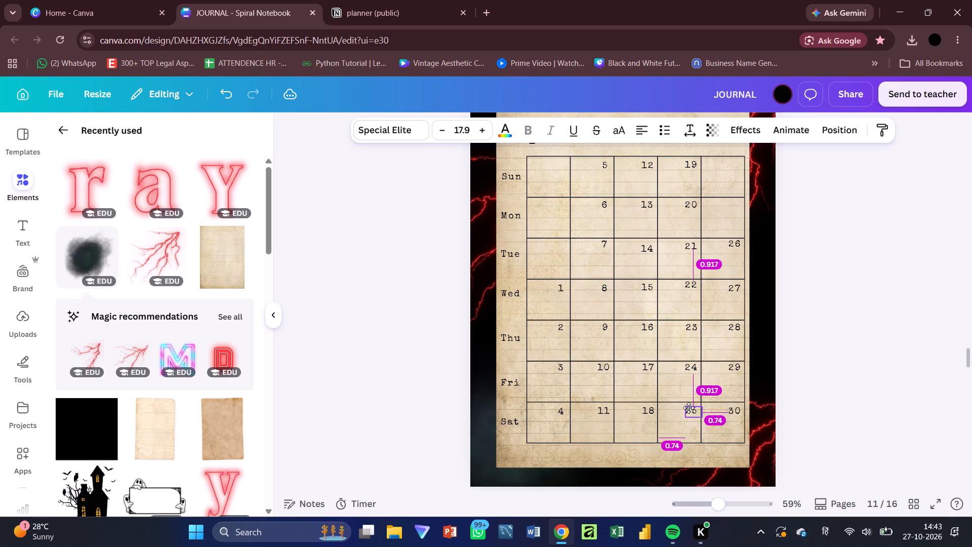
left_click_drag(688, 408, 688, 407)
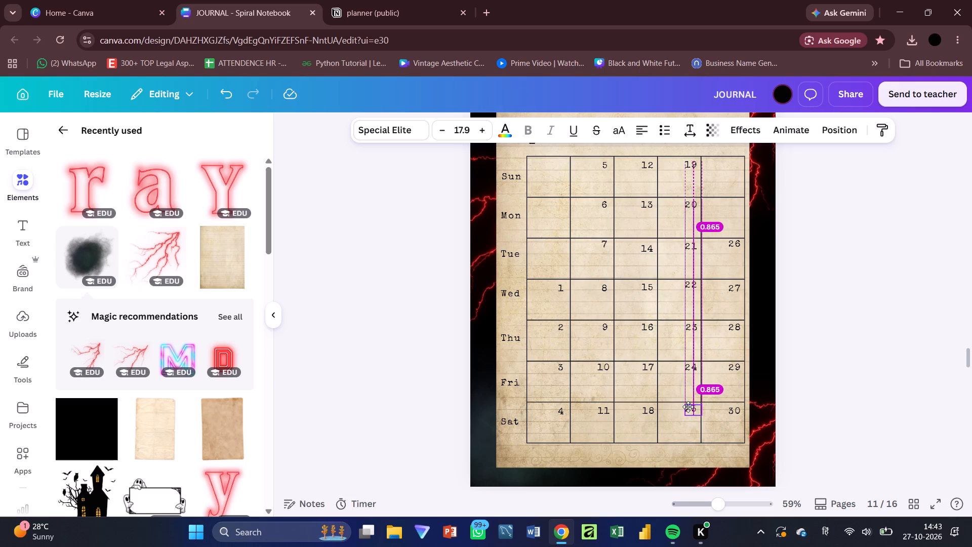
left_click_drag(688, 407, 688, 408)
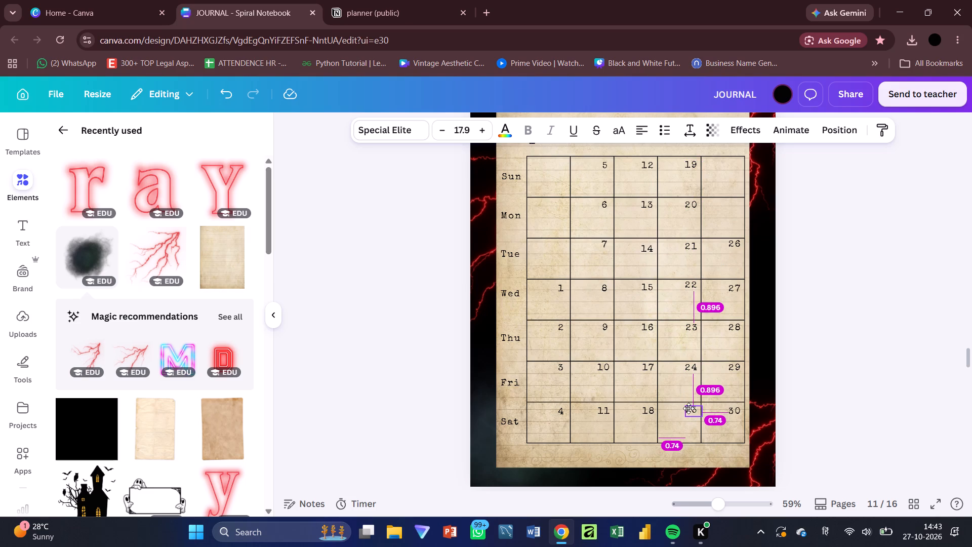
left_click_drag(688, 408, 689, 409)
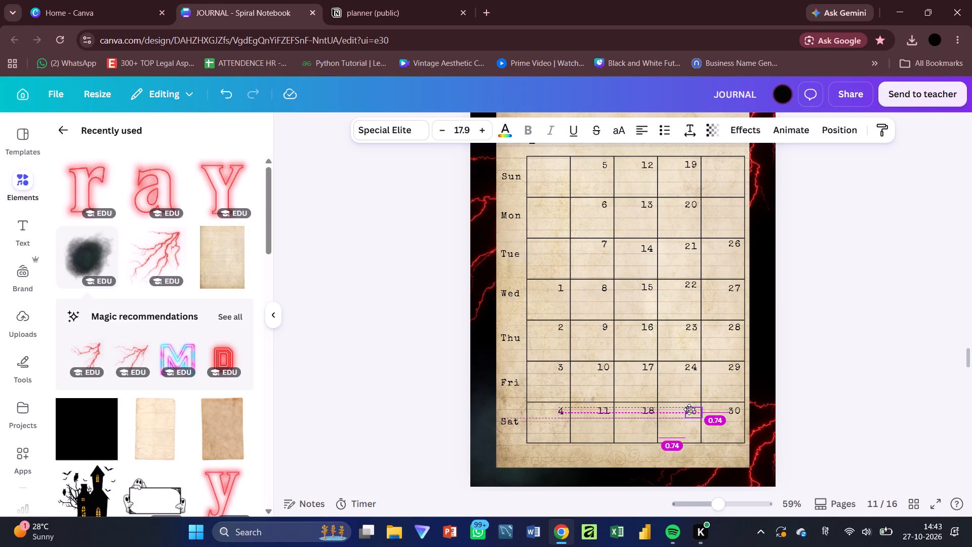
left_click_drag(689, 409, 688, 409)
Move the September dates 26, 27 and 28 into the Sun, Mon and Tue cells of the last date column.
left_click_drag(740, 246, 738, 168)
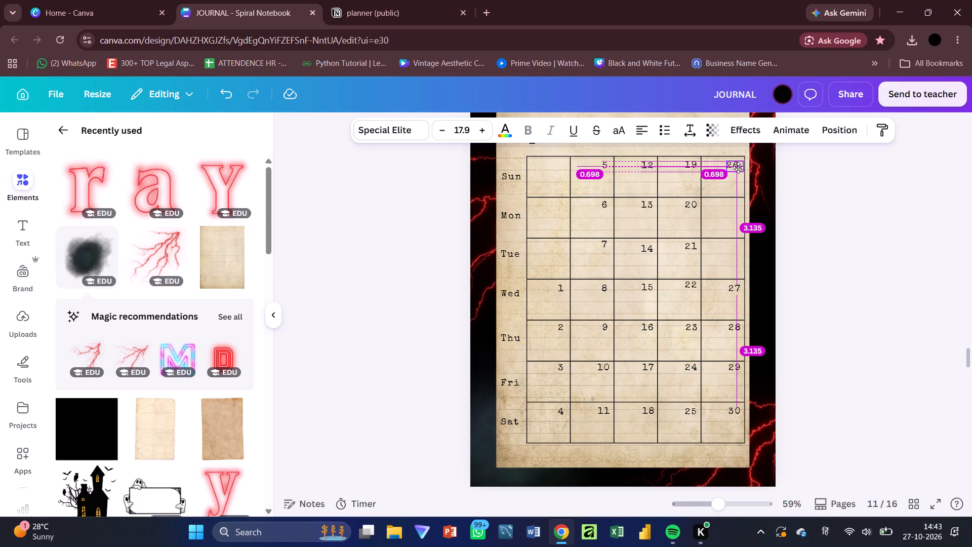
left_click_drag(738, 168, 738, 167)
left_click_drag(734, 290, 732, 196)
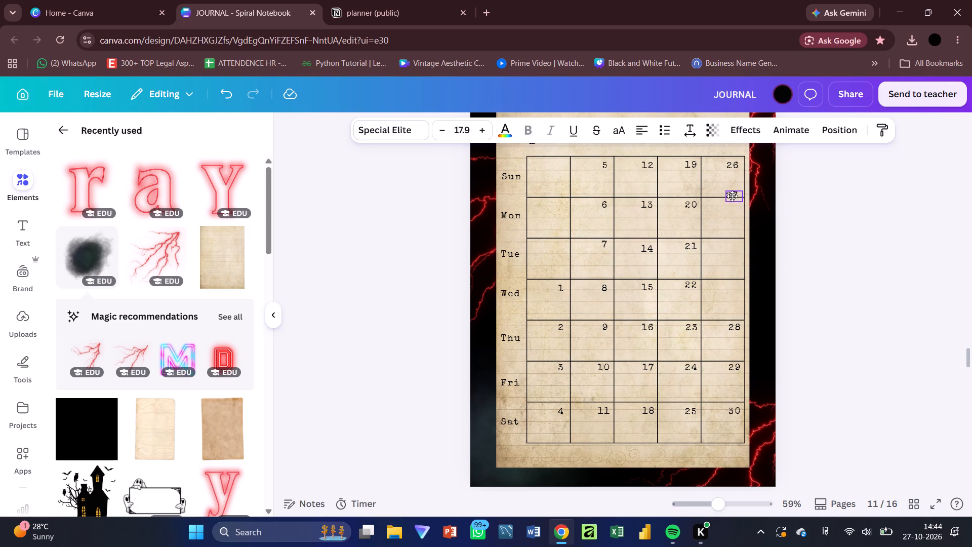
left_click_drag(732, 196, 733, 206)
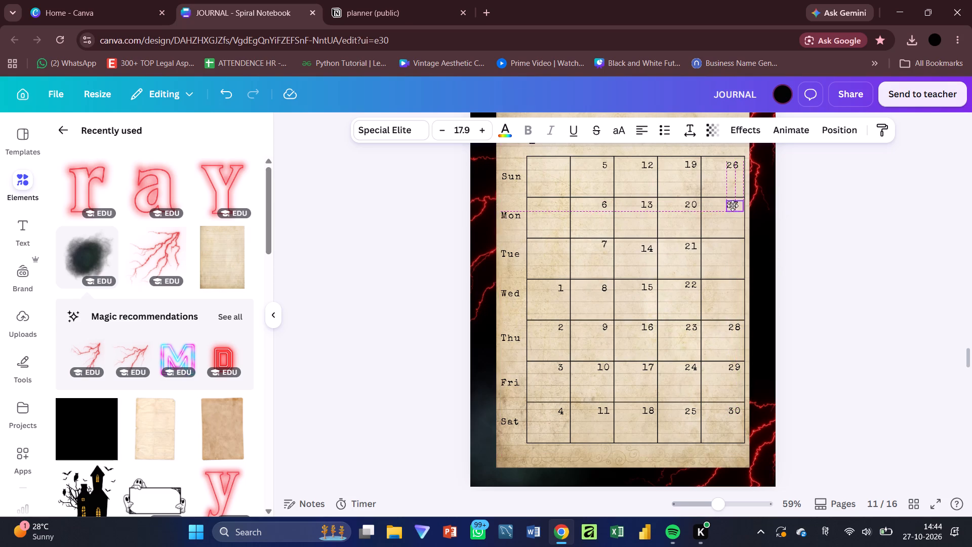
left_click_drag(733, 206, 733, 204)
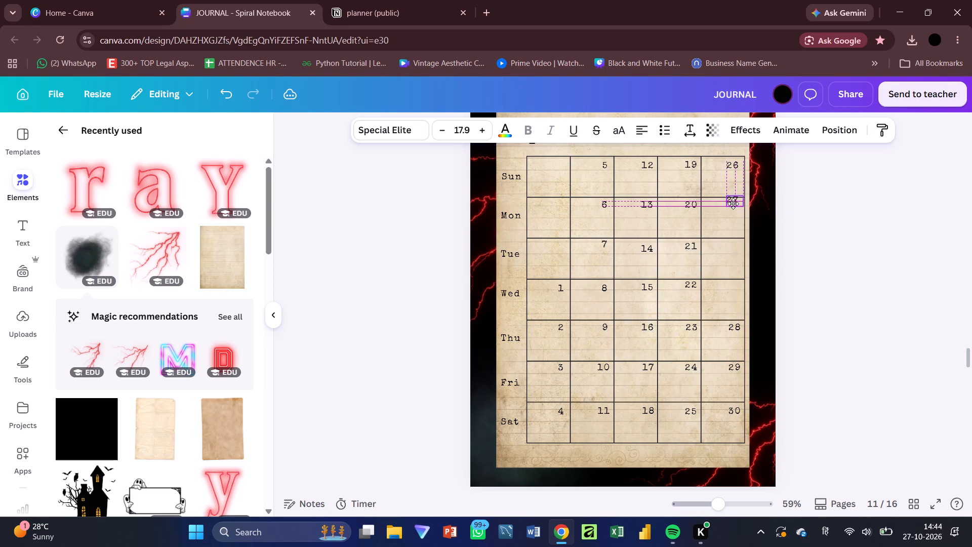
left_click_drag(733, 204, 733, 206)
left_click_drag(736, 324, 734, 241)
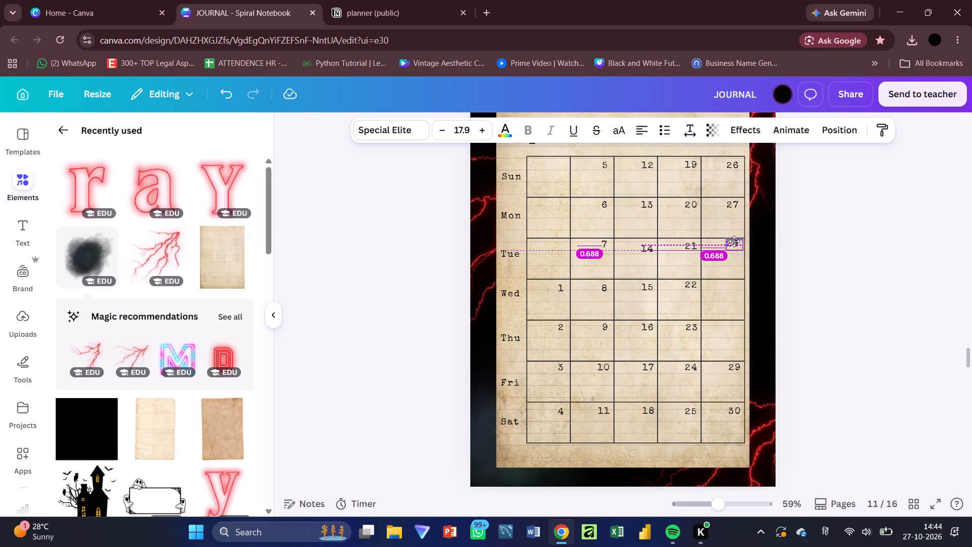
Align the September date 28 in its Tue cell and move 29 and 30 into the Wed and Thu cells below.
left_click_drag(734, 241, 735, 244)
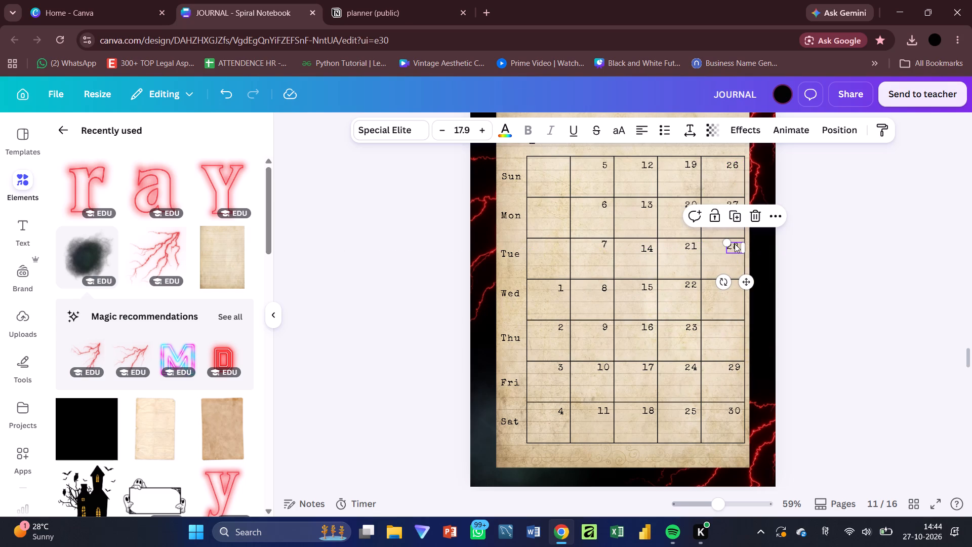
left_click_drag(737, 367, 735, 286)
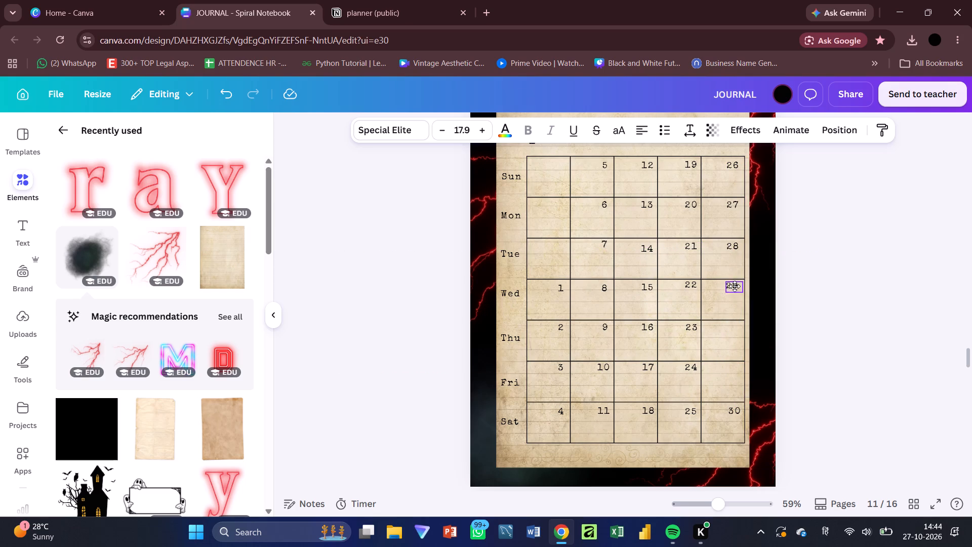
left_click_drag(735, 286, 736, 286)
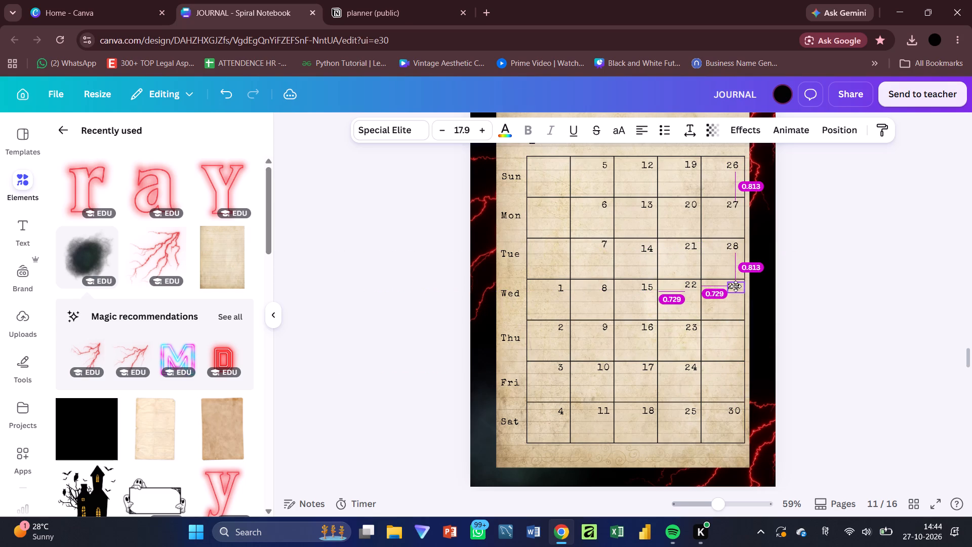
left_click_drag(736, 286, 734, 287)
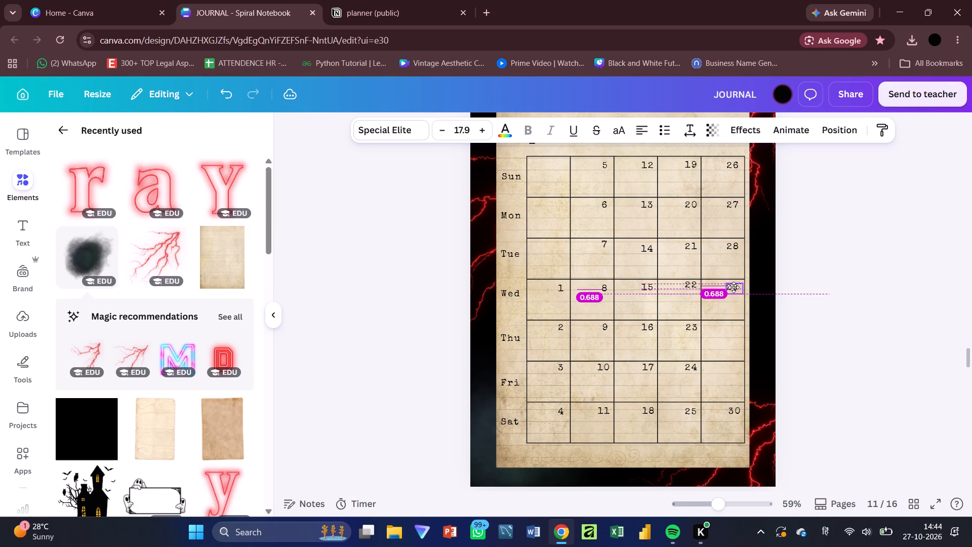
left_click_drag(734, 287, 733, 287)
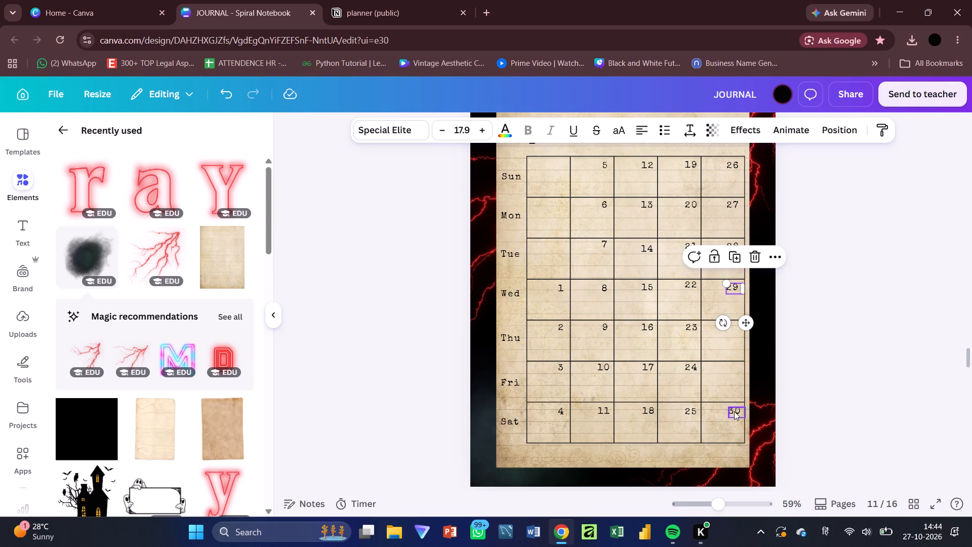
left_click_drag(734, 411, 725, 329)
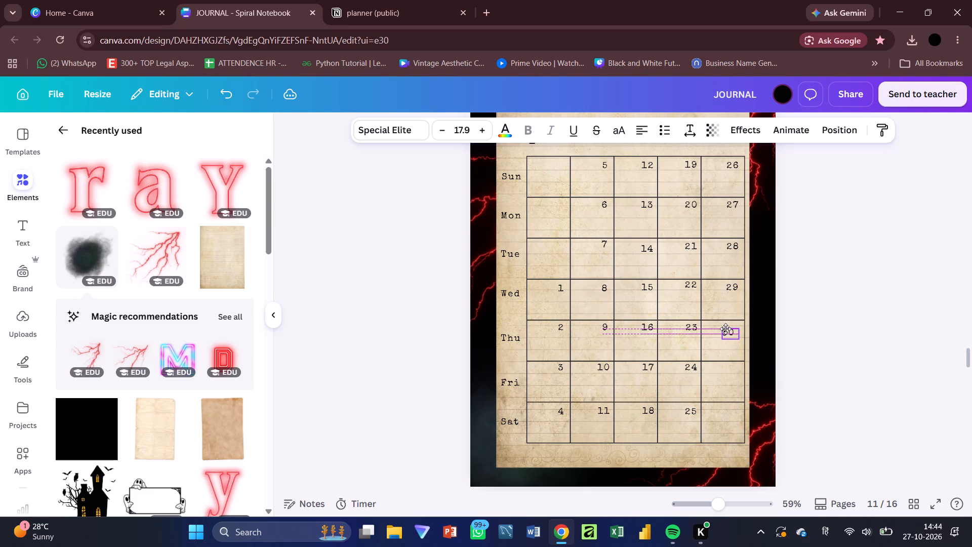
left_click_drag(725, 329, 729, 328)
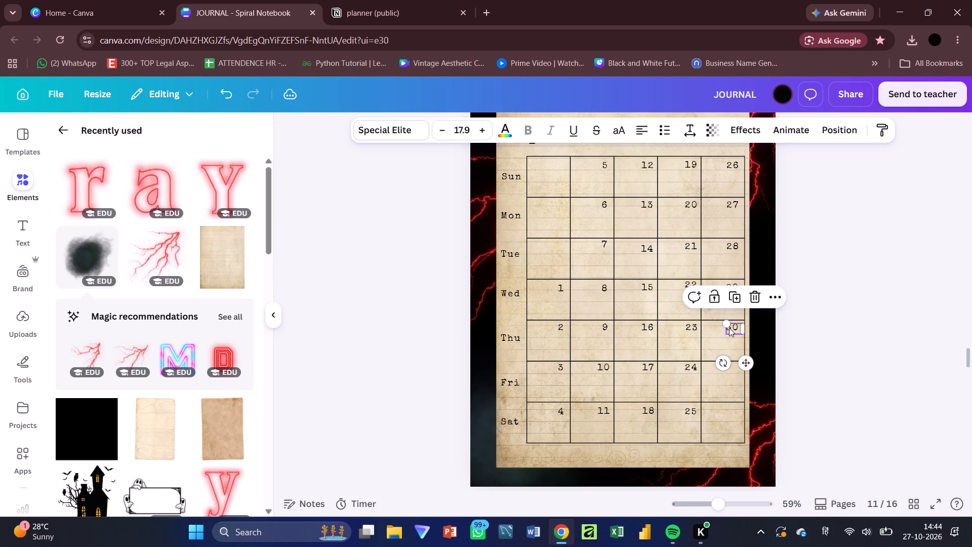
Look up the October 2027 month layout in the system calendar.
left_click(922, 540)
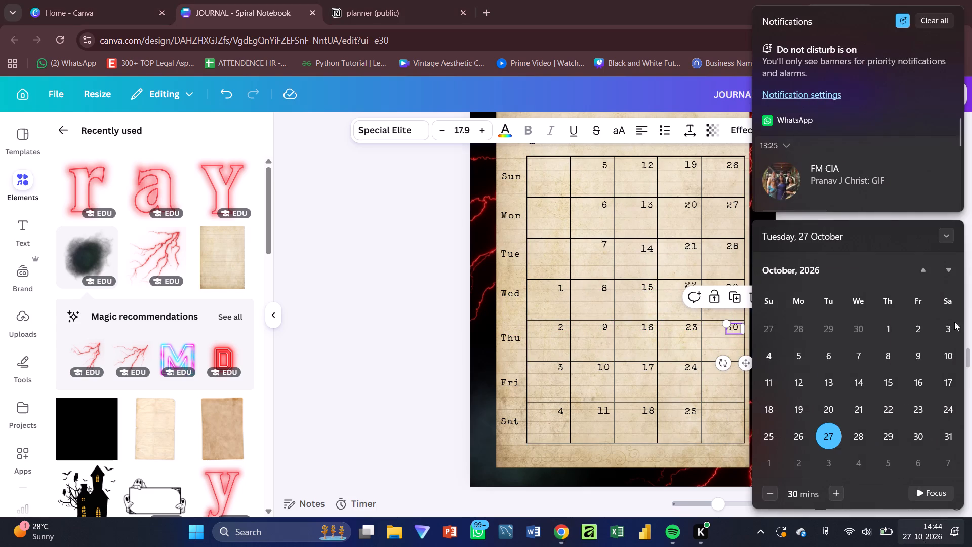
triple_click(948, 274)
triple_click(948, 274)
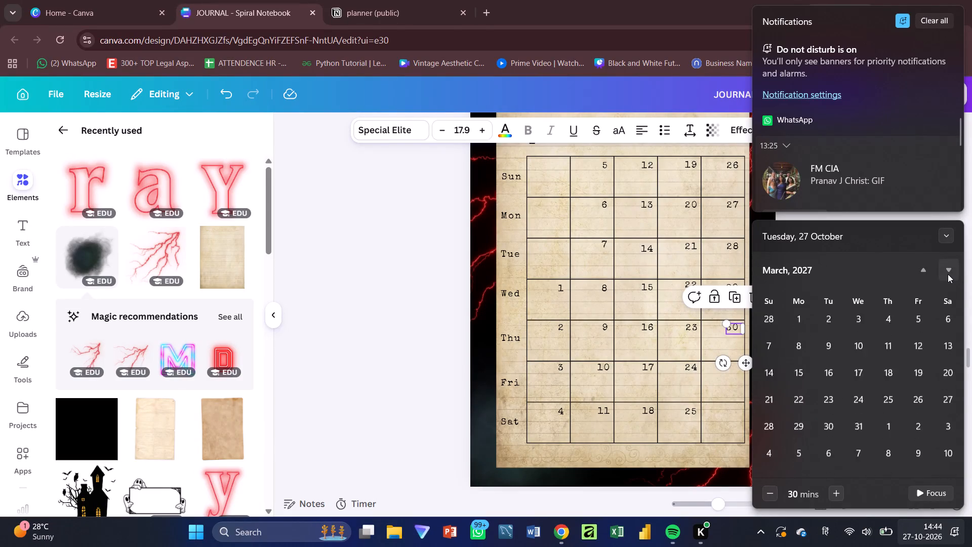
left_click(948, 274)
left_click(948, 274)
left_click(948, 274)
left_click(948, 274)
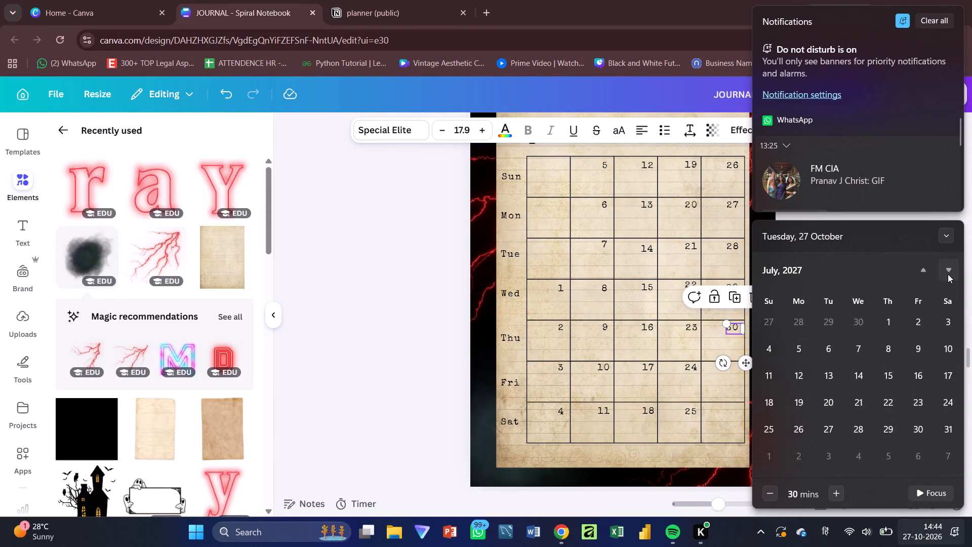
left_click(948, 274)
left_click(948, 274)
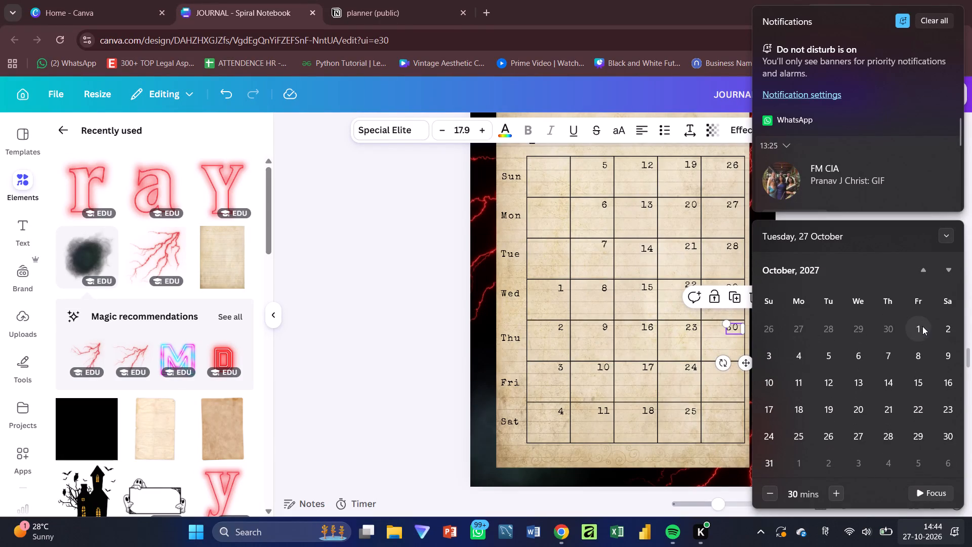
left_click(442, 319)
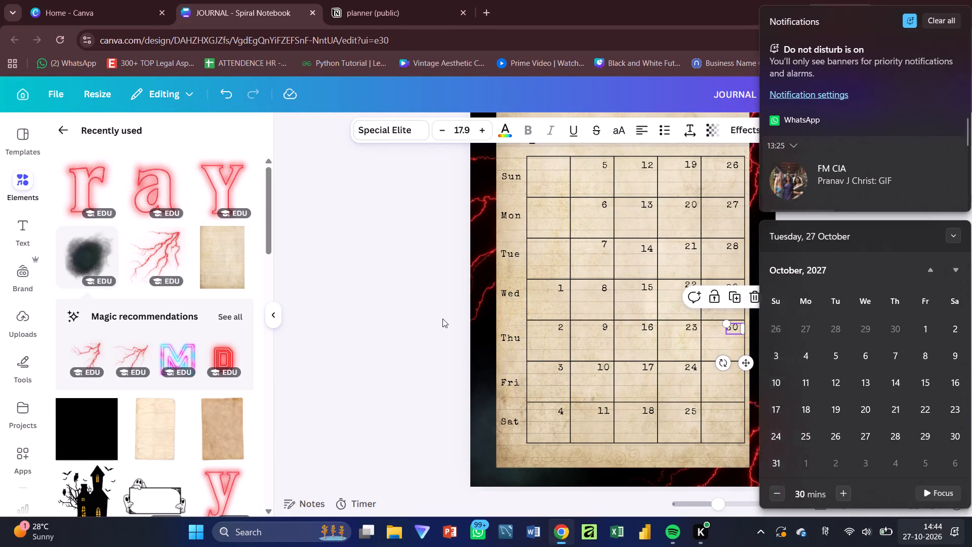
Duplicate the January calendar page, page 3 of the journal.
scroll(442, 319, "up", 11)
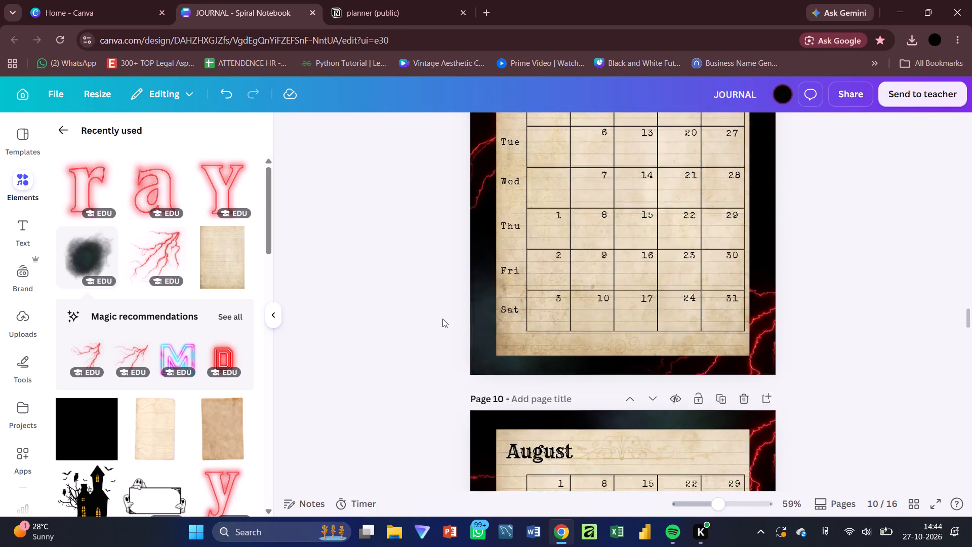
scroll(442, 319, "up", 5)
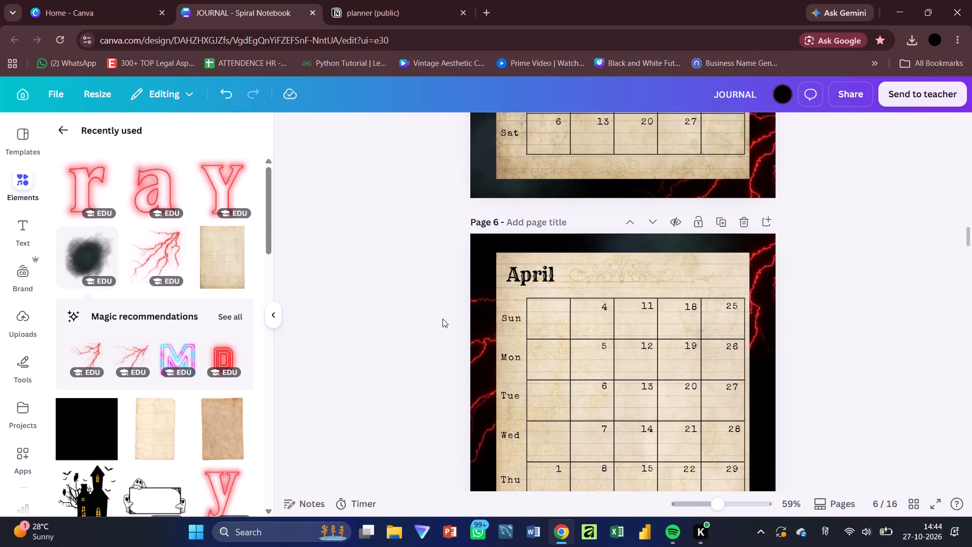
scroll(442, 319, "up", 8)
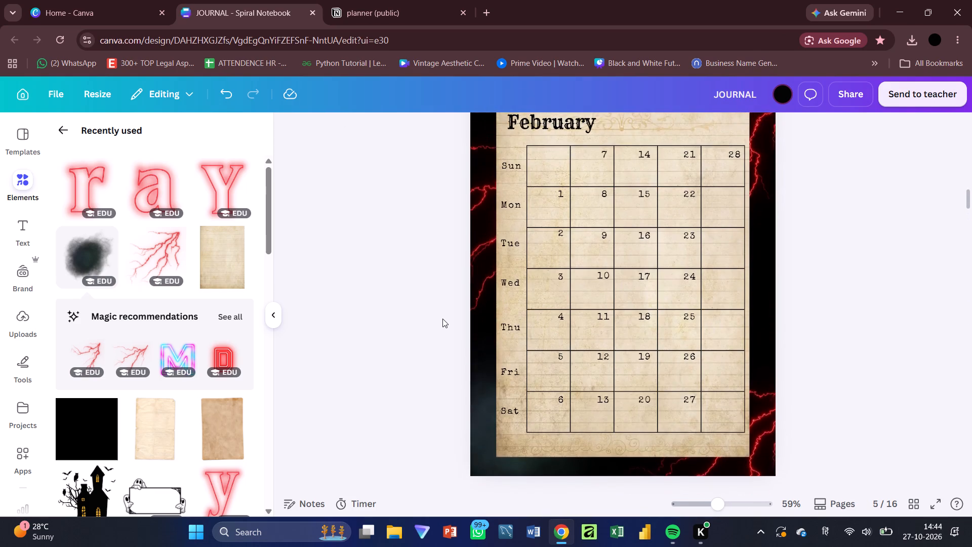
scroll(442, 319, "up", 2)
scroll(442, 319, "down", 3)
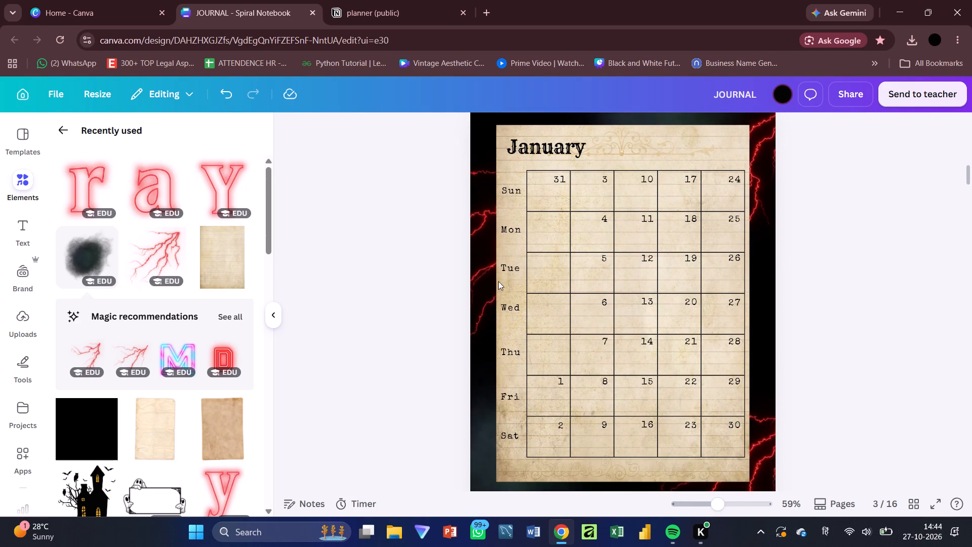
scroll(692, 201, "up", 1)
left_click(723, 120)
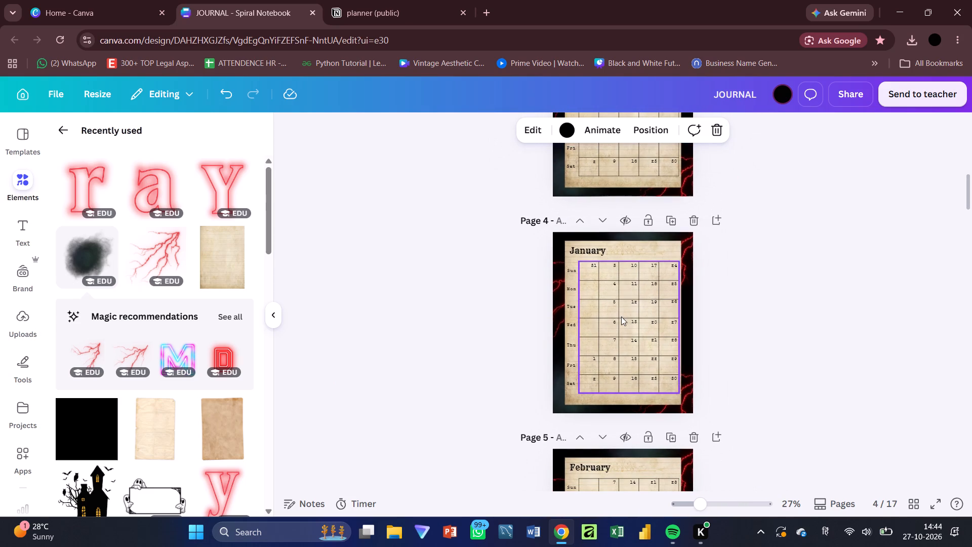
Move the duplicate January page down from page 4 to page 12, directly after September.
left_click(608, 217)
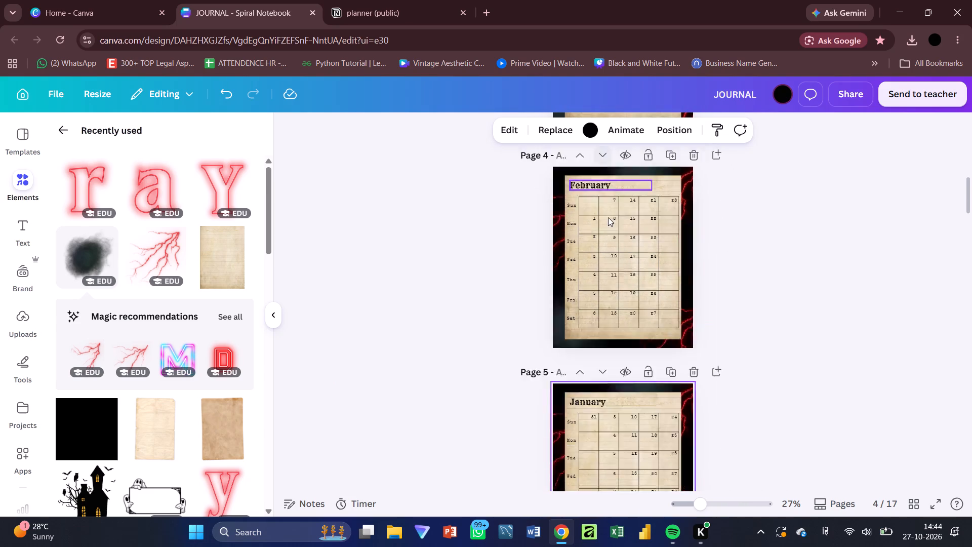
left_click(608, 217)
left_click(608, 217)
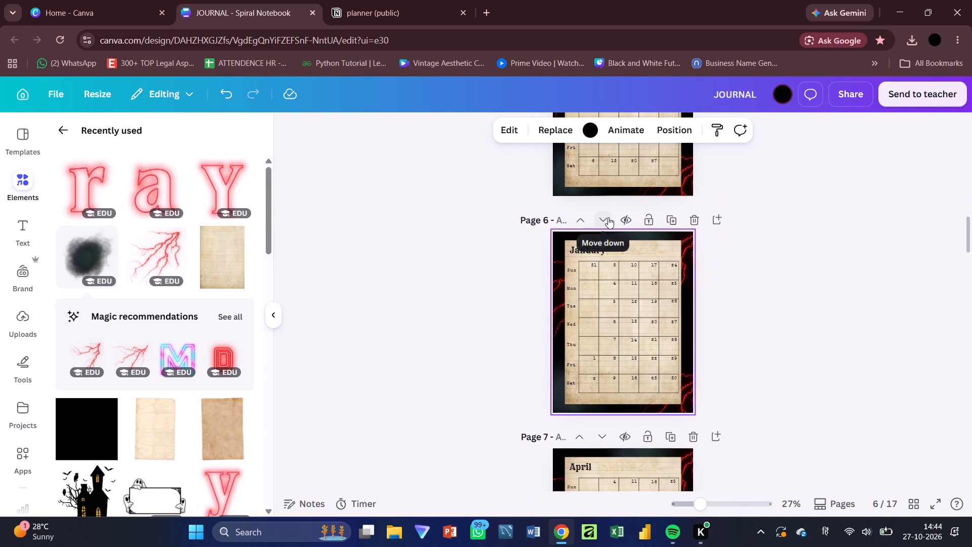
left_click(608, 217)
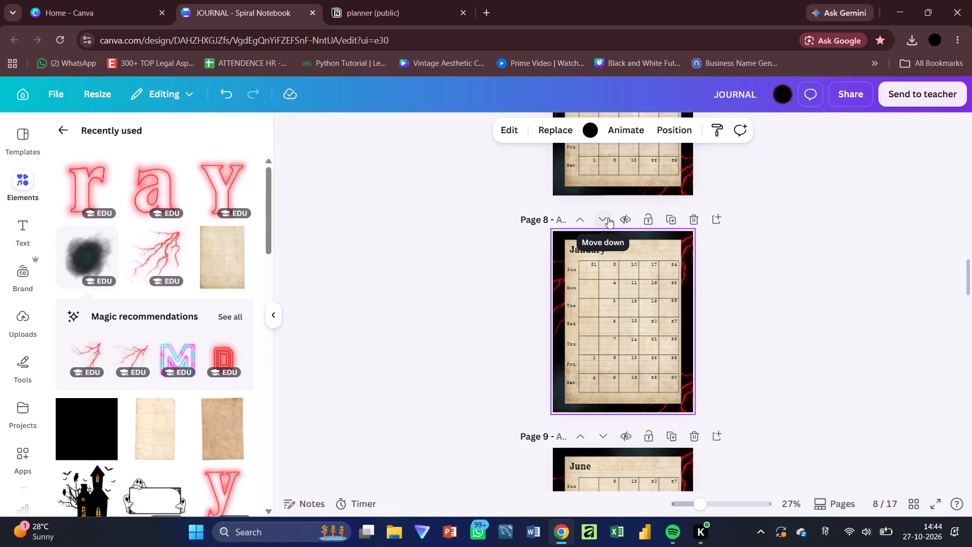
left_click(608, 217)
left_click(608, 217)
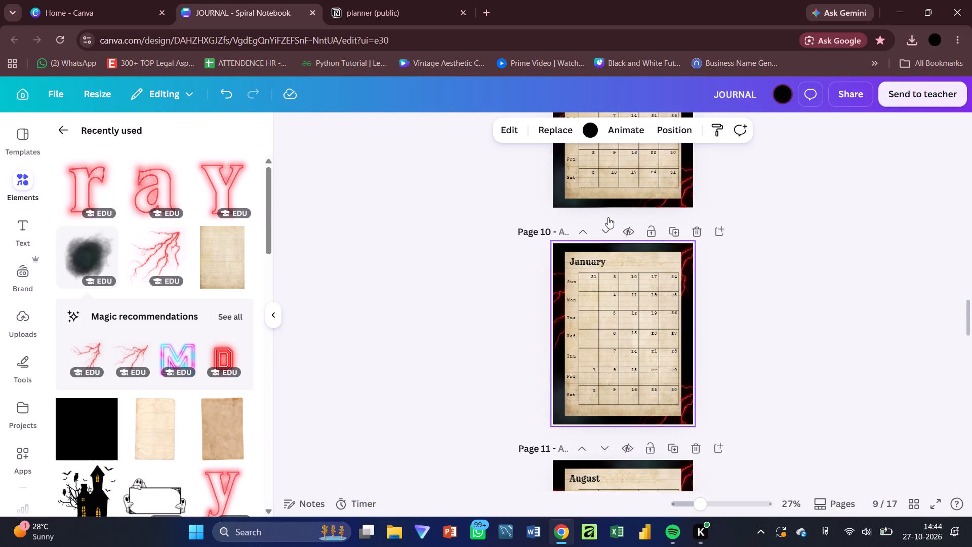
left_click(608, 217)
left_click(608, 217)
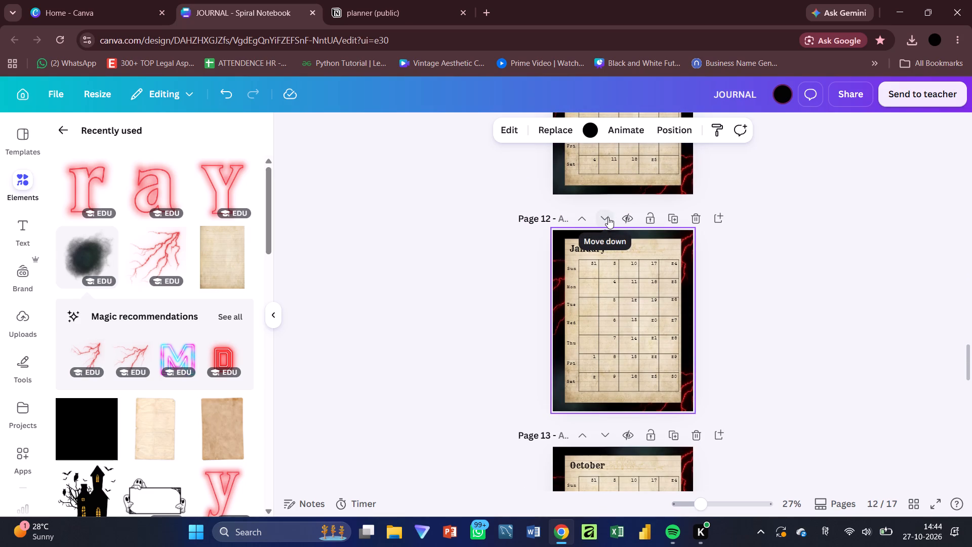
Retitle the January copy on page 12 as October.
scroll(608, 217, "up", 2)
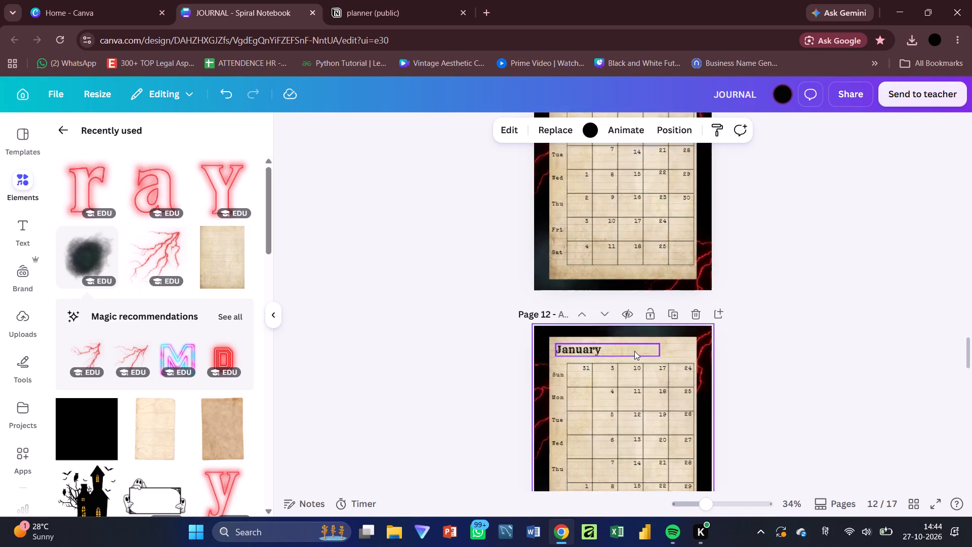
left_click(593, 350)
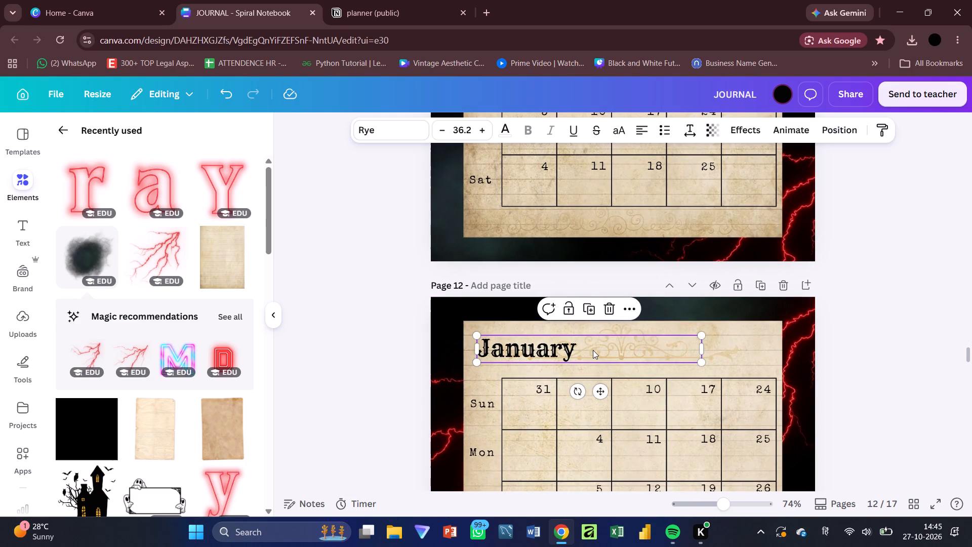
double_click(593, 350)
key("BackSpace")
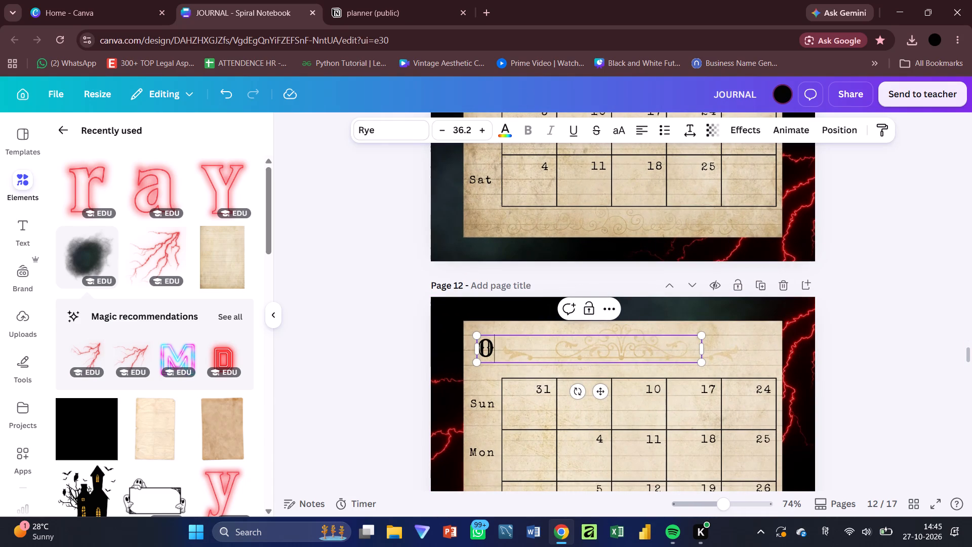
Delete the old October page, page 13, and return to the new October page with nothing selected.
scroll(593, 350, "down", 2)
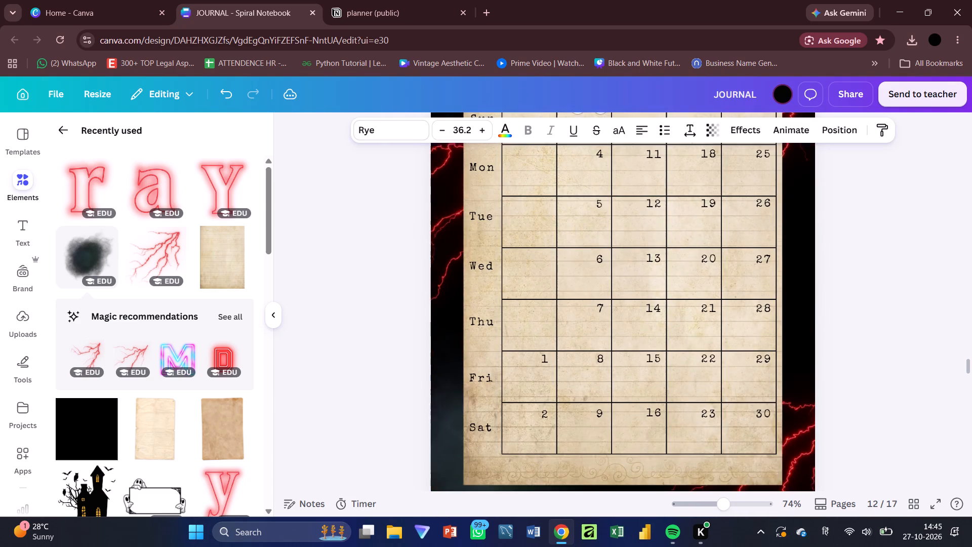
scroll(593, 350, "down", 4)
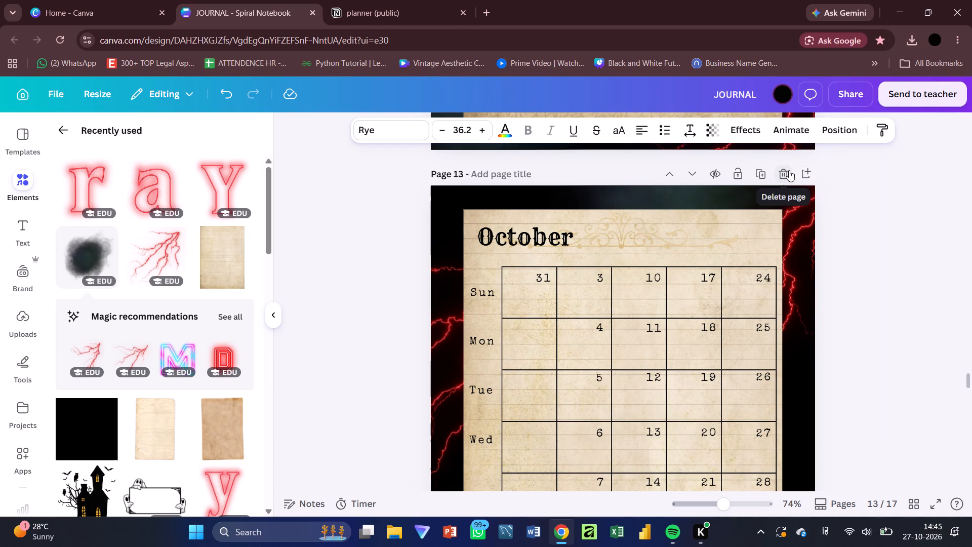
left_click(789, 170)
scroll(900, 186, "up", 3)
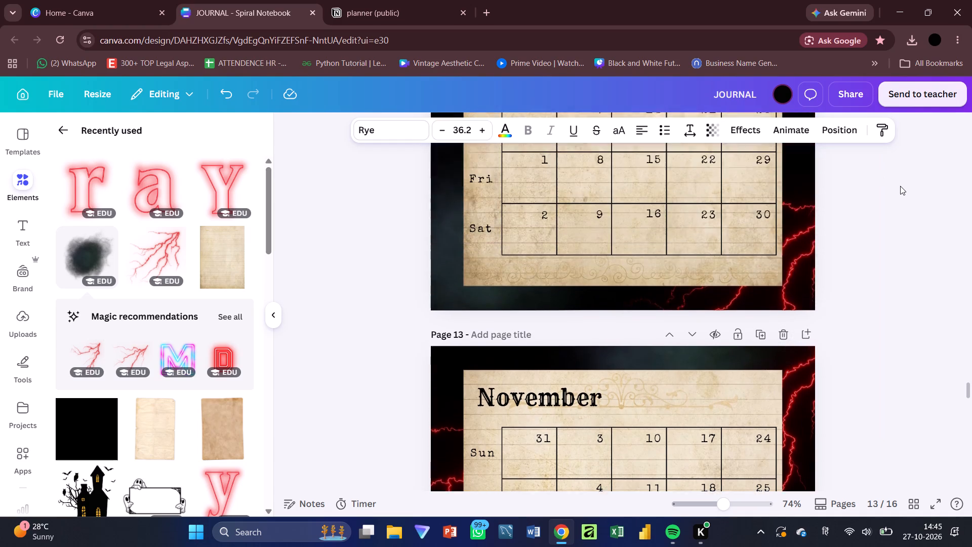
scroll(900, 186, "up", 4)
left_click(900, 186)
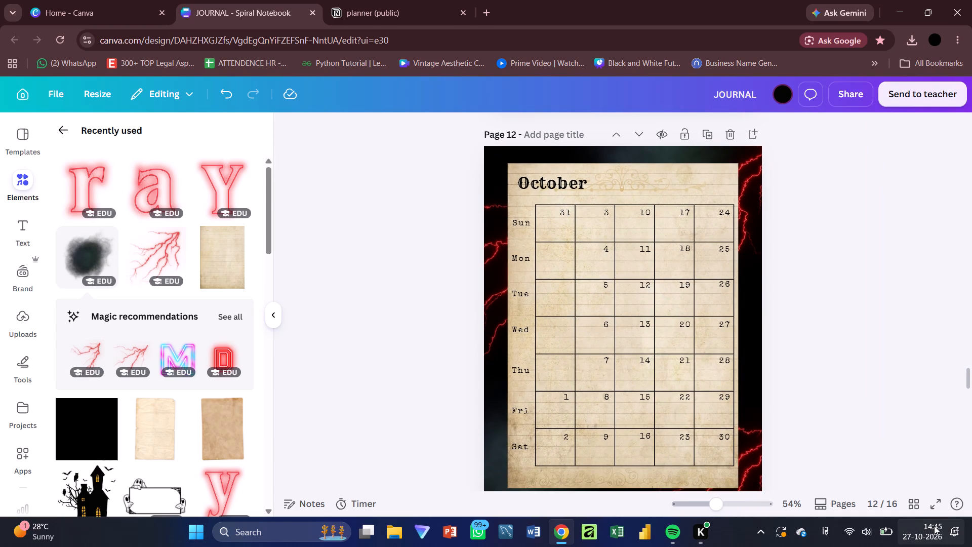
Open the system calendar and advance it to November 2027 to check the weekday layout of October and November.
left_click(934, 526)
triple_click(954, 269)
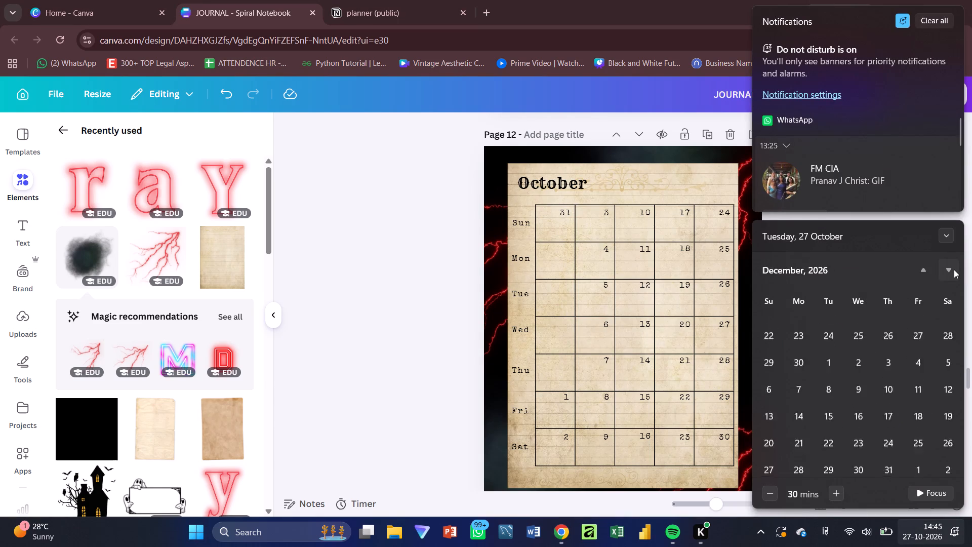
triple_click(954, 269)
triple_click(954, 269)
triple_click(954, 269)
left_click(954, 269)
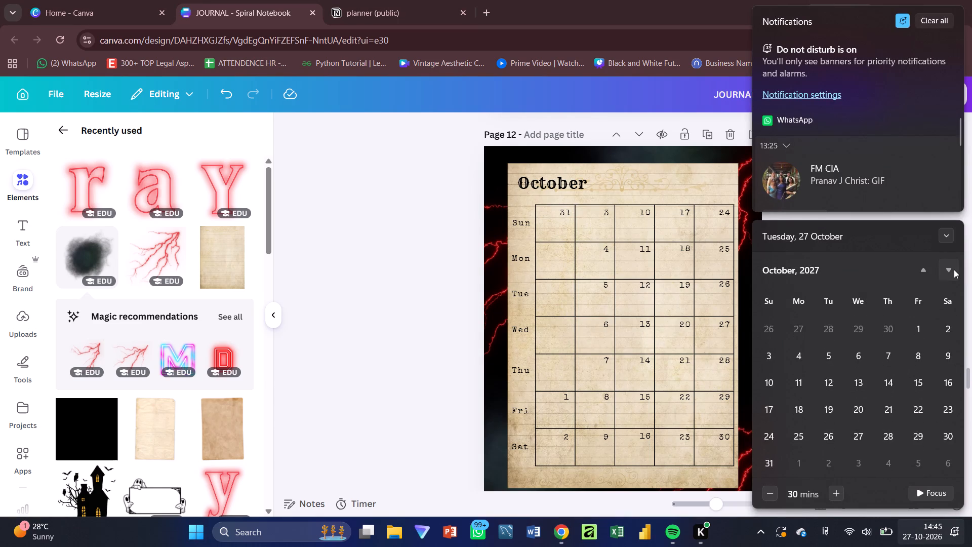
Find the existing month page whose layout matches November 2027 and duplicate it, the February page on page 4.
scroll(680, 388, "down", 1)
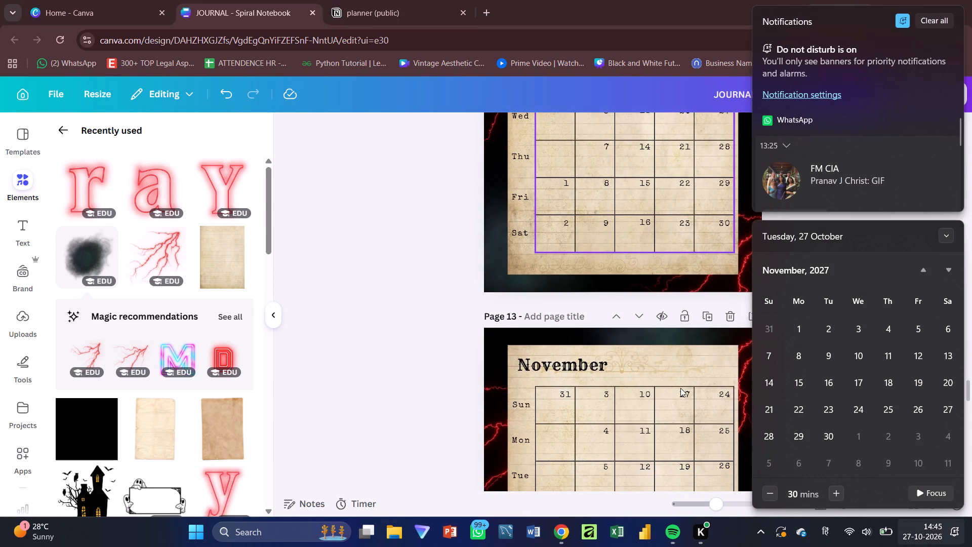
scroll(680, 388, "down", 2)
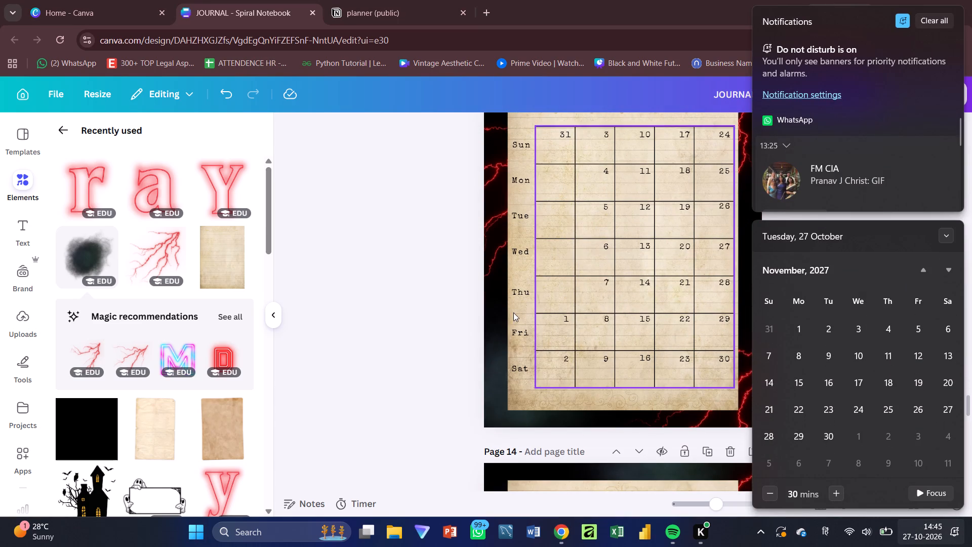
scroll(461, 301, "up", 12)
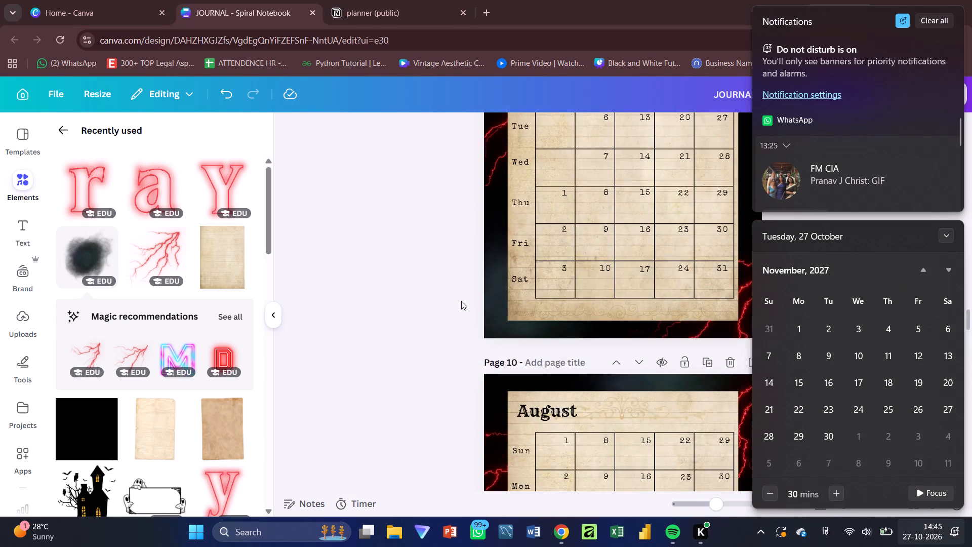
scroll(461, 301, "up", 12)
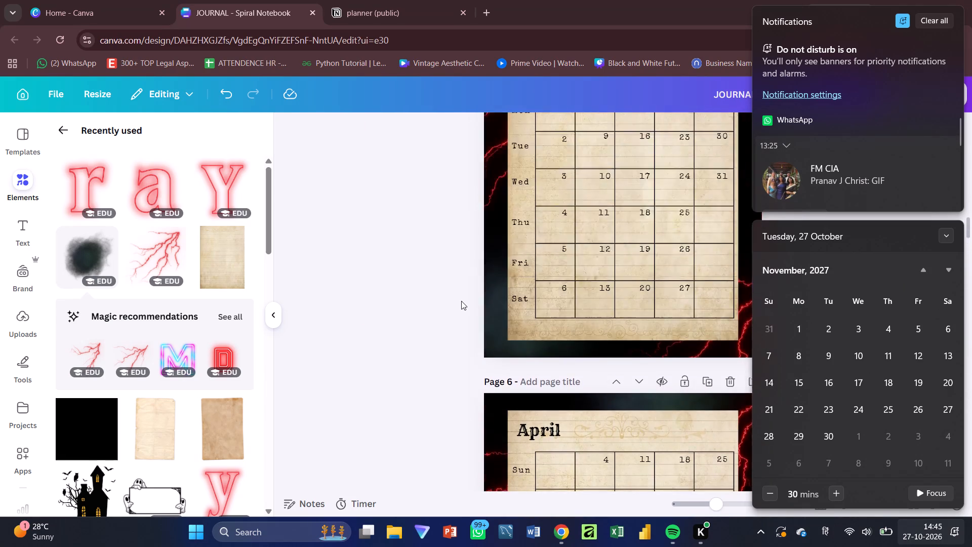
scroll(461, 301, "up", 6)
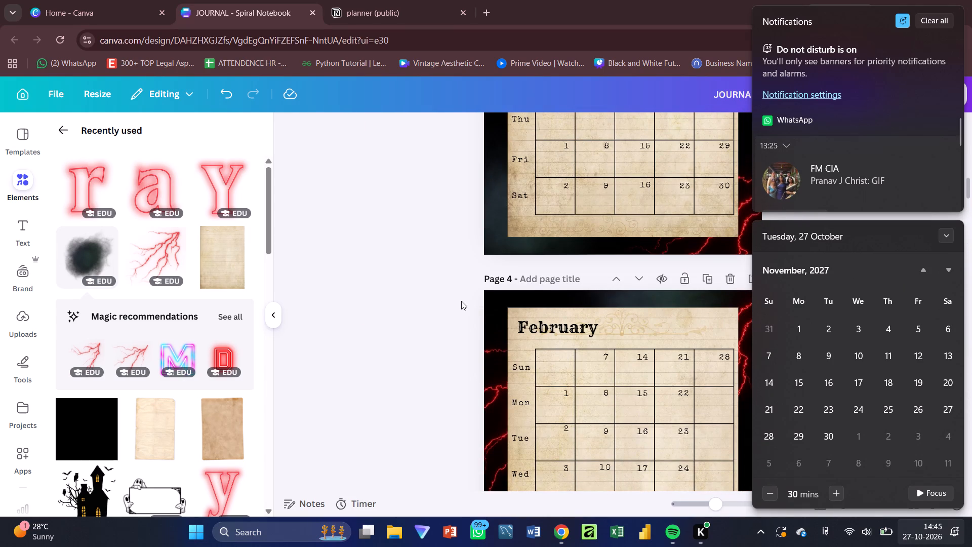
scroll(570, 308, "down", 1)
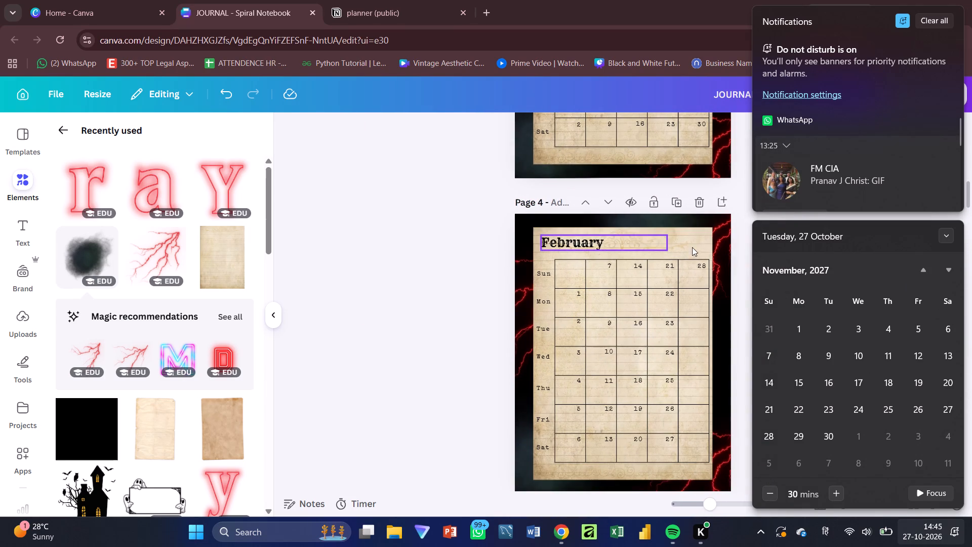
left_click(676, 199)
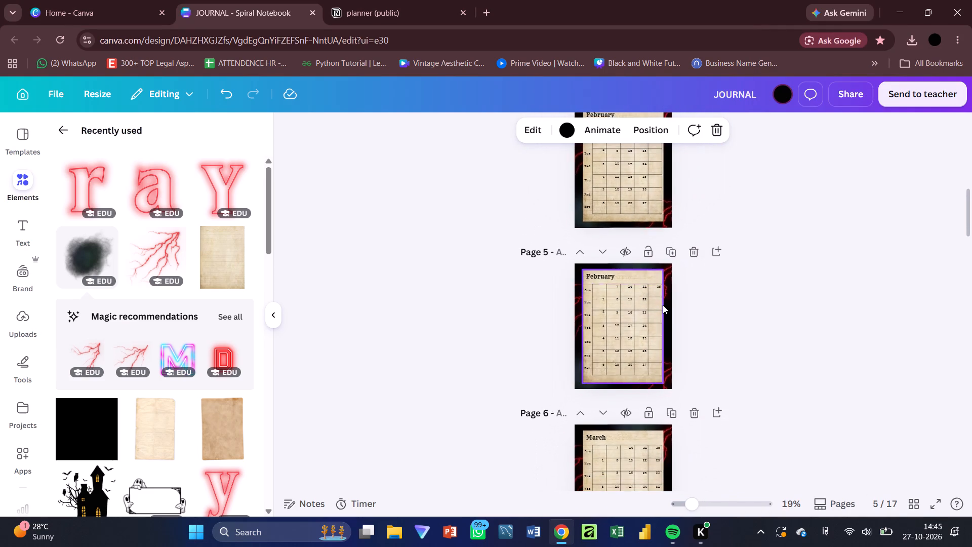
Move the duplicate February page down to page 13, between October and the old November page.
left_click(605, 262)
left_click(605, 262)
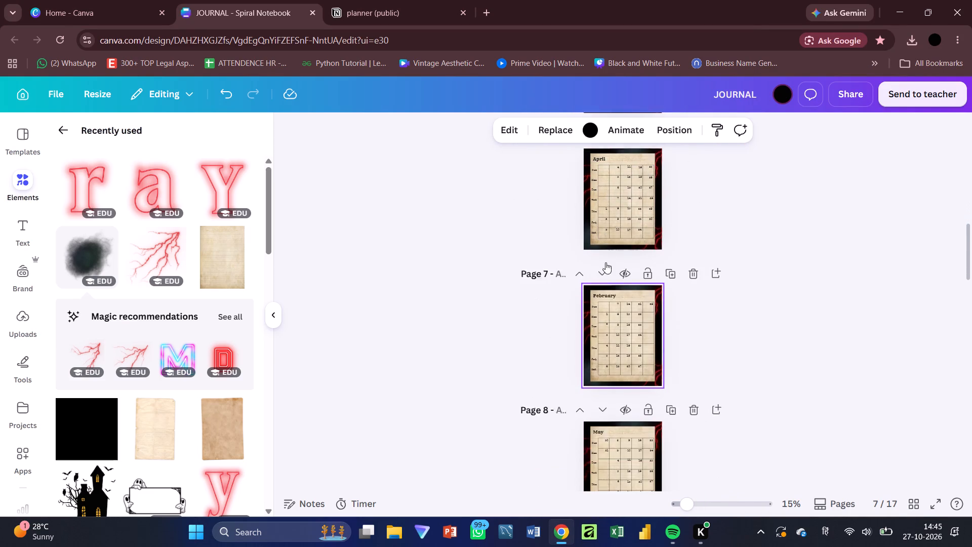
left_click(605, 262)
left_click(605, 262)
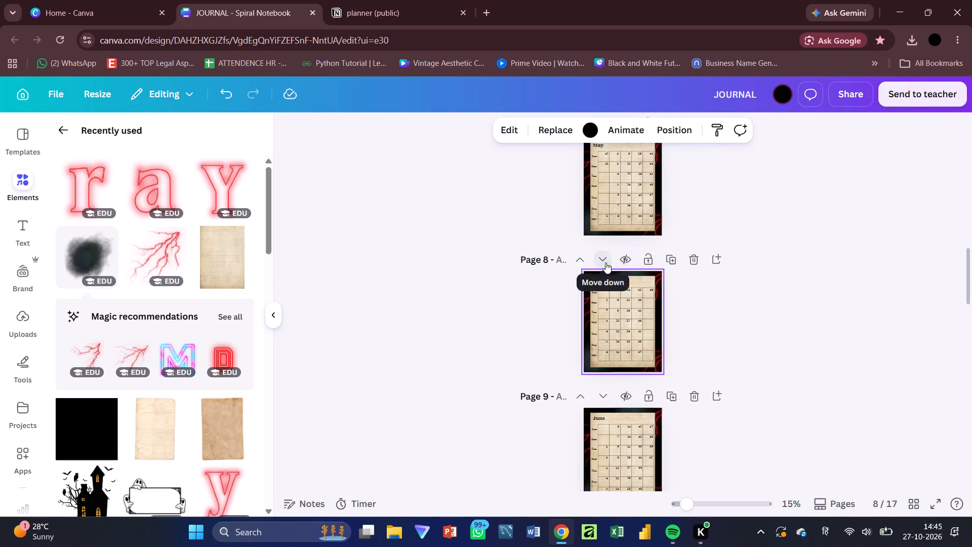
left_click(605, 262)
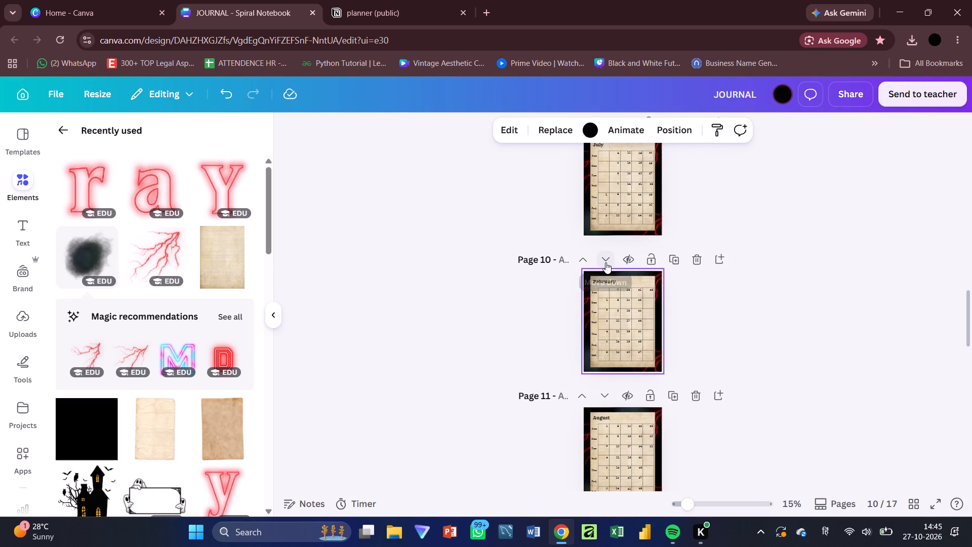
left_click(605, 262)
left_click(605, 262)
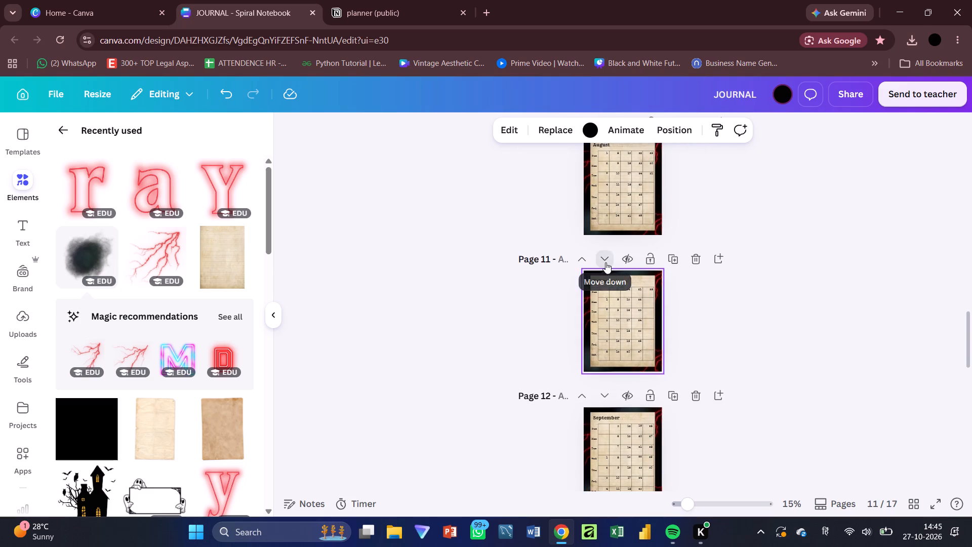
left_click(605, 262)
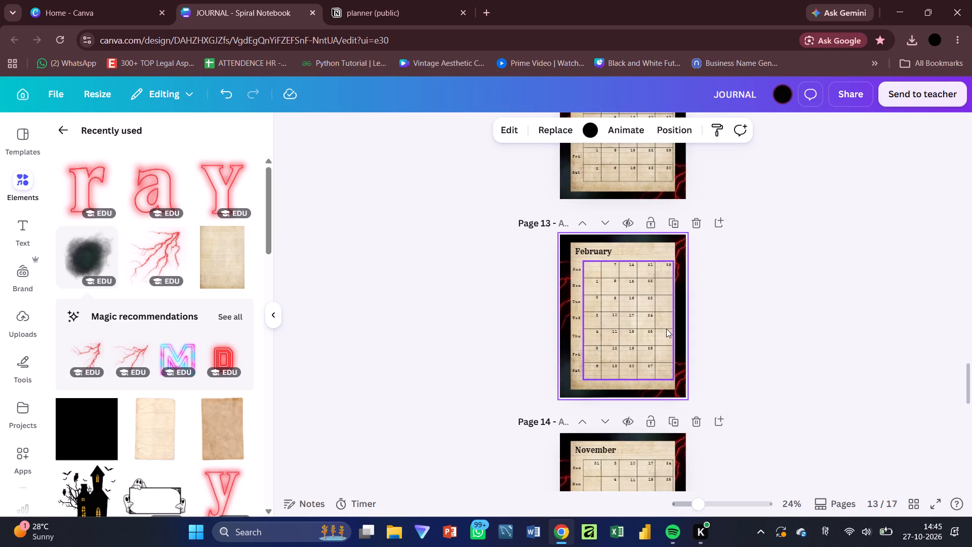
Retitle the February copy on page 13 as November.
scroll(666, 329, "right", 1)
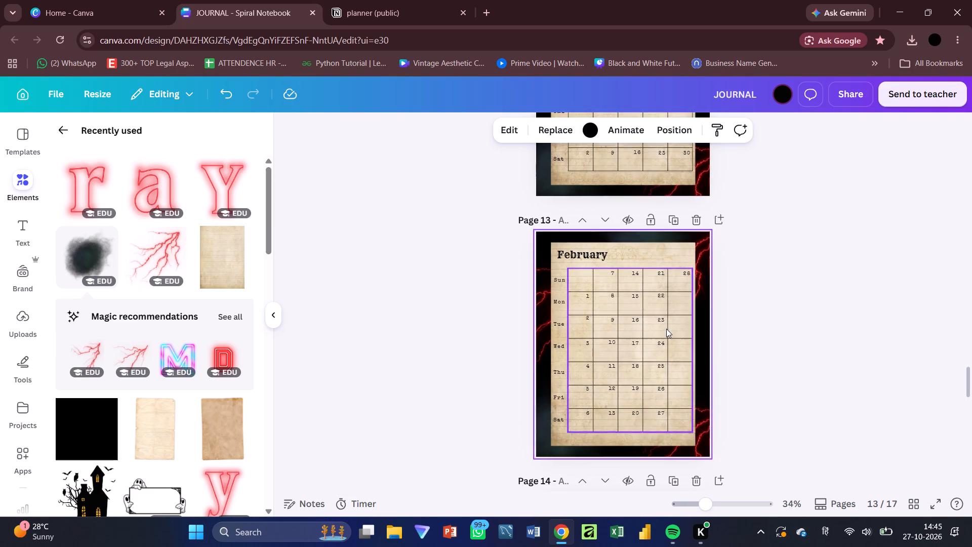
double_click(578, 231)
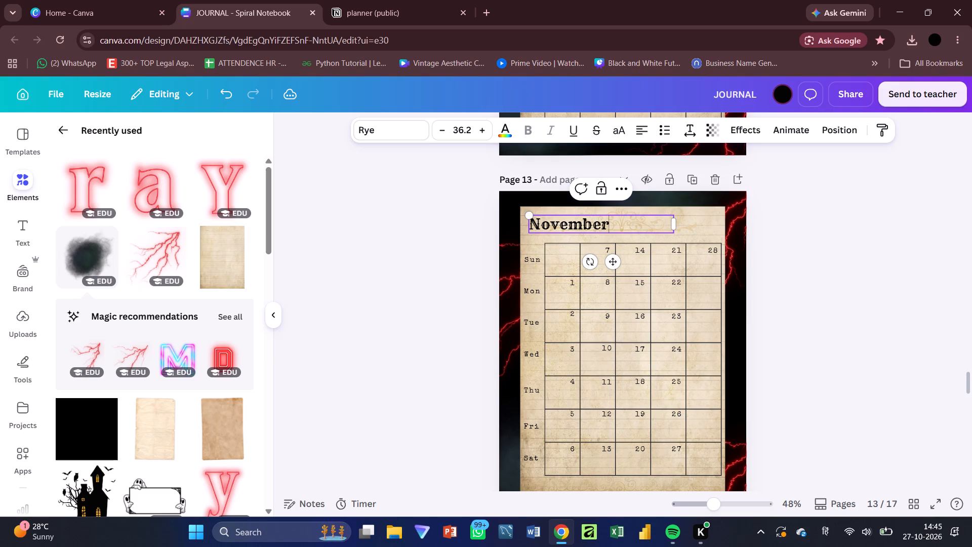
Add dates 29 and 30 to the November page's last column, in the Monday and Tuesday cells, using copies of the 28 label.
double_click(709, 254)
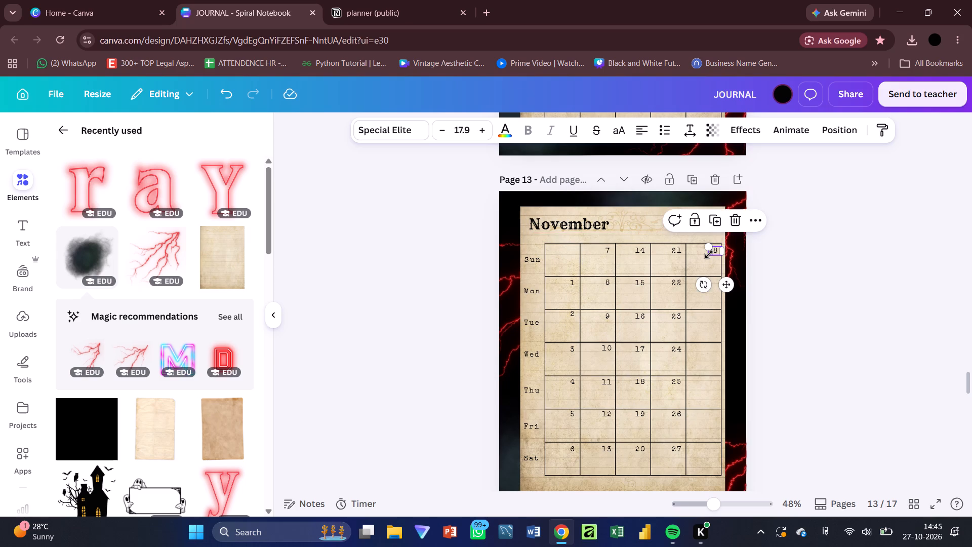
left_click(756, 260)
key("ctrl+d")
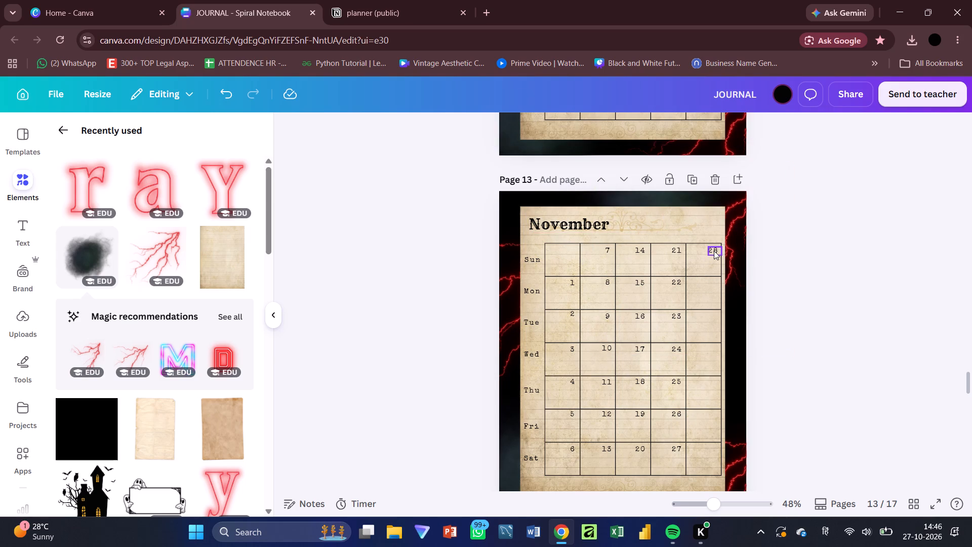
left_click(714, 251)
key("ctrl+d")
left_click_drag(733, 295, 727, 320)
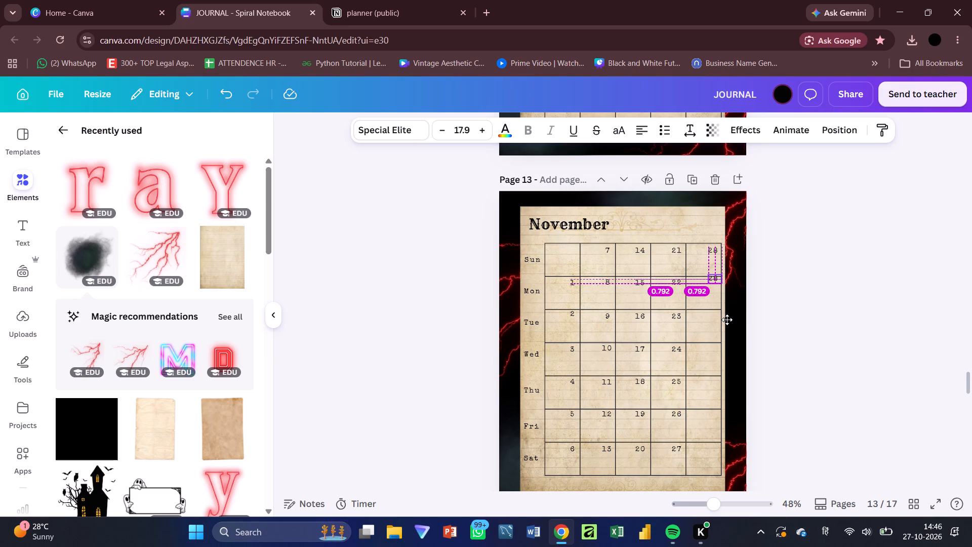
Place a copy of the 28 label in November's last Monday cell as 29, and duplicate it into the Tuesday cell as 30.
left_click_drag(727, 320, 726, 322)
double_click(717, 286)
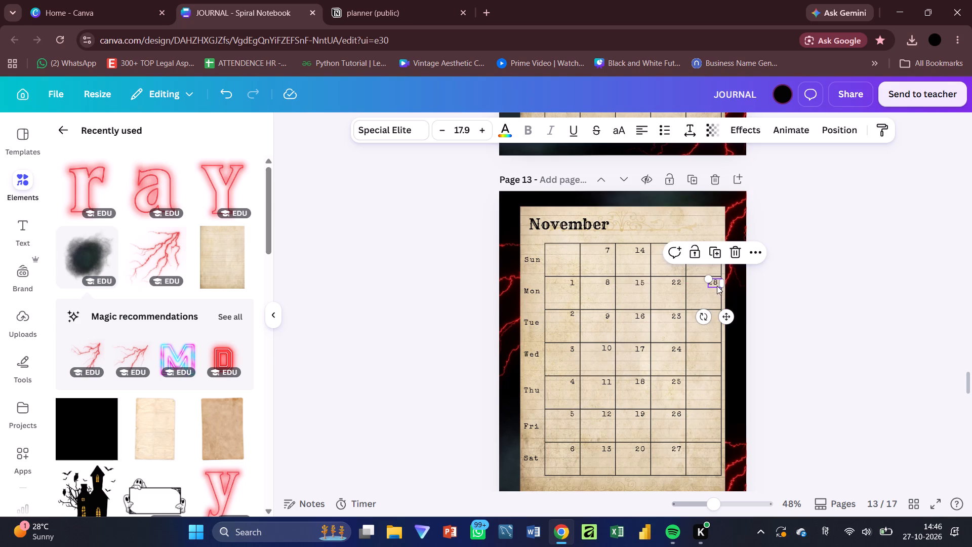
key("BackSpace")
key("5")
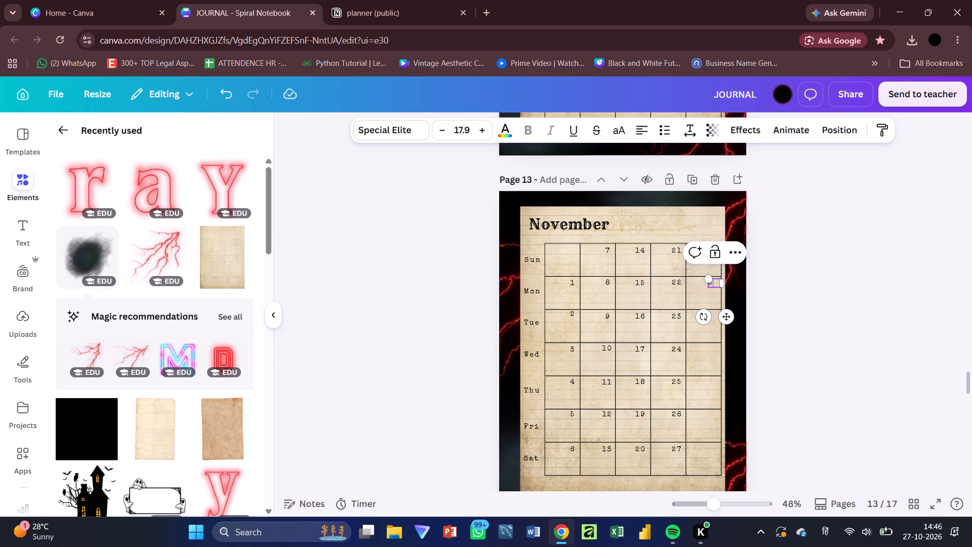
key("BackSpace")
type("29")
left_click(777, 296)
left_click(717, 286)
key("ctrl+d")
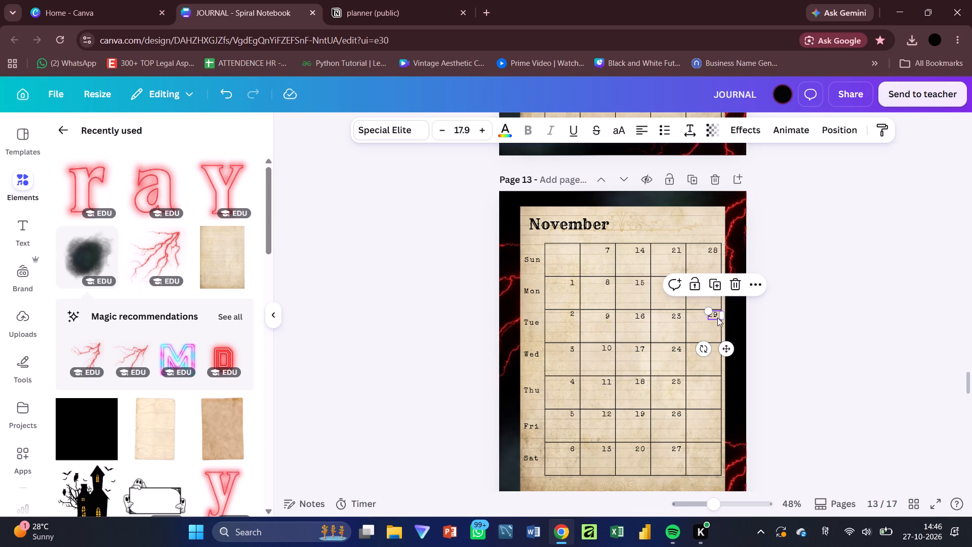
double_click(717, 318)
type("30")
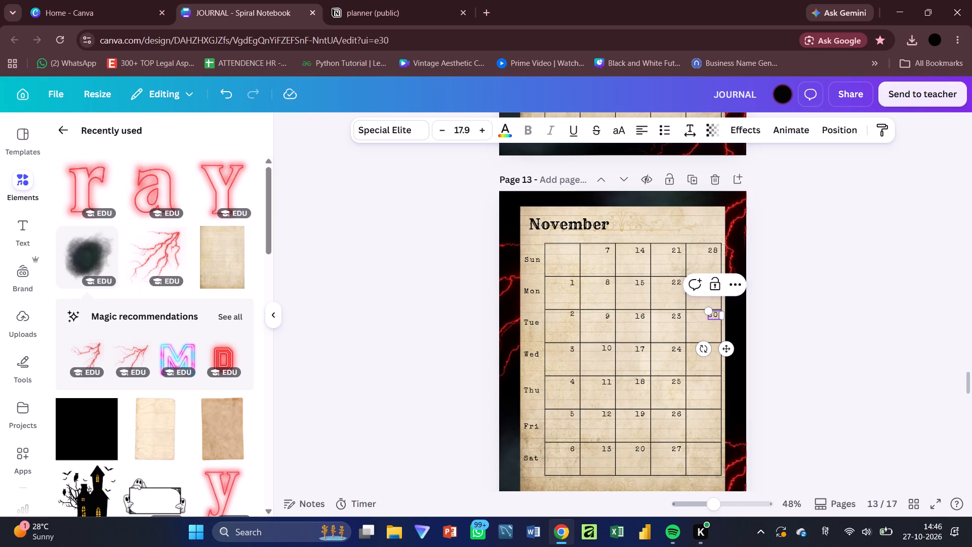
Consult the system calendar's upcoming months and review the October and September pages to compare their date layouts.
left_click(918, 538)
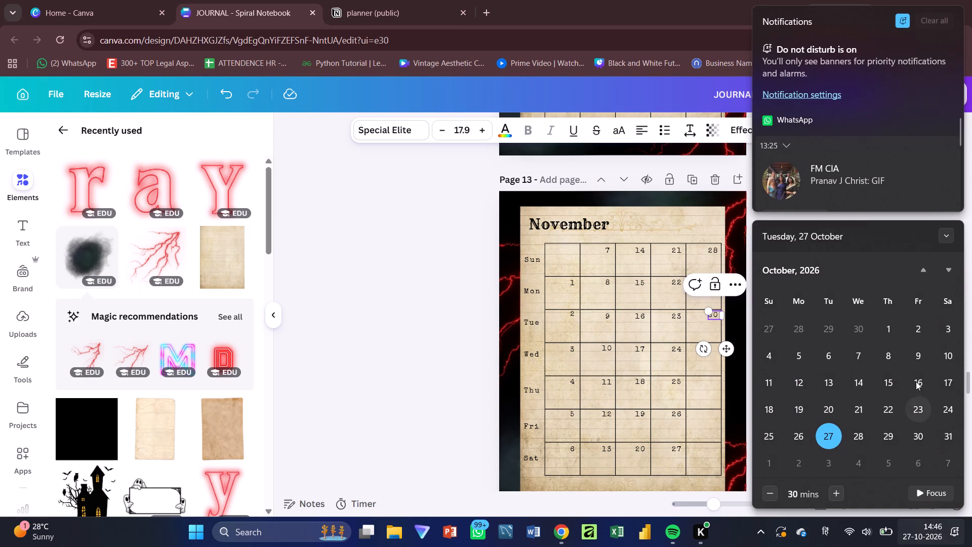
left_click(948, 268)
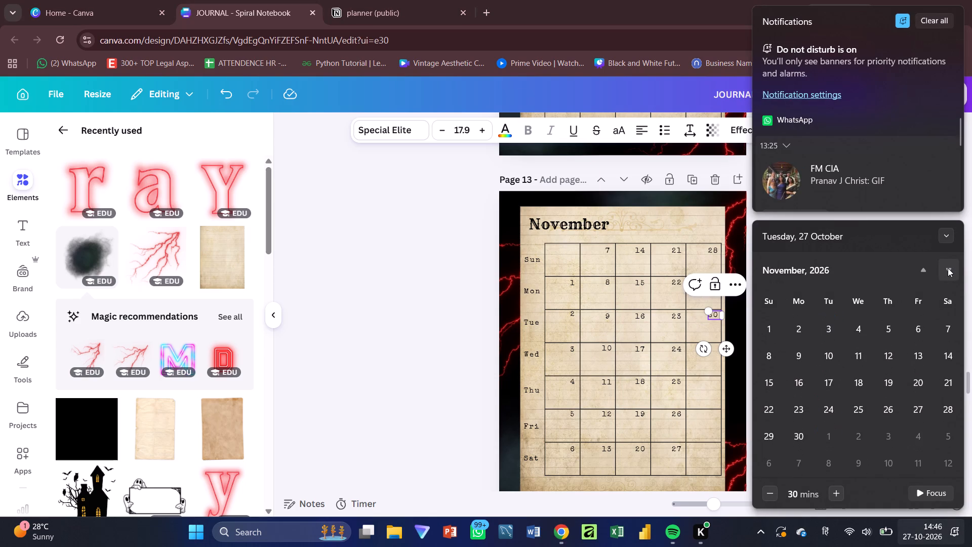
left_click(455, 343)
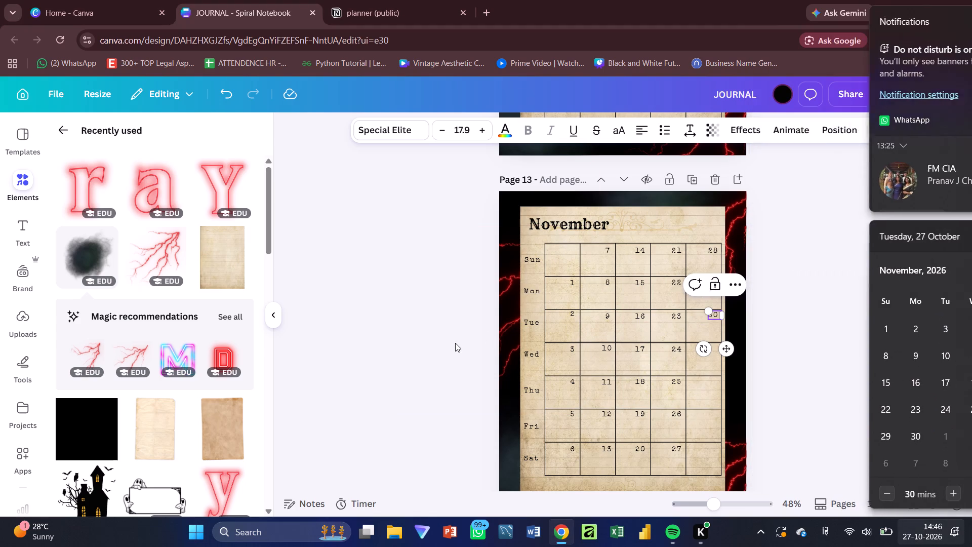
left_click(908, 330)
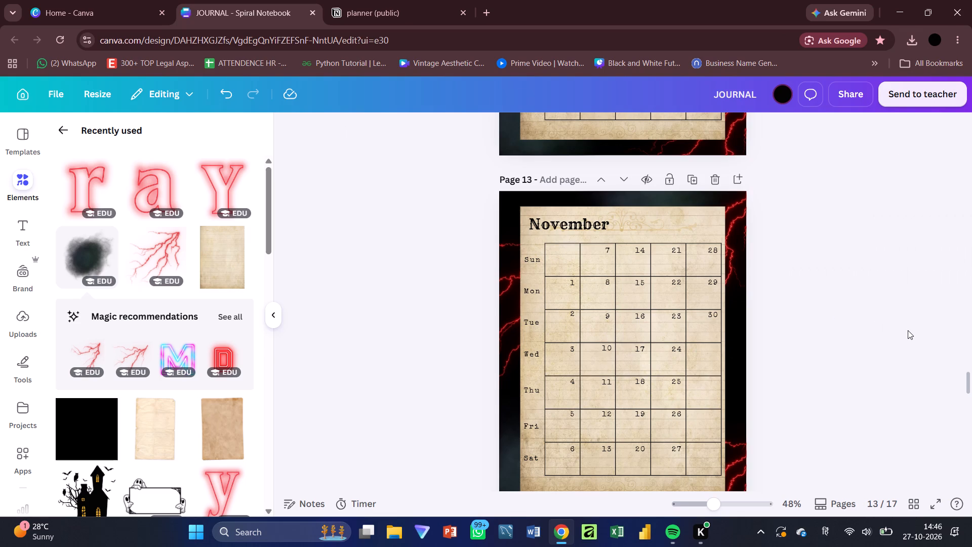
scroll(908, 330, "up", 6)
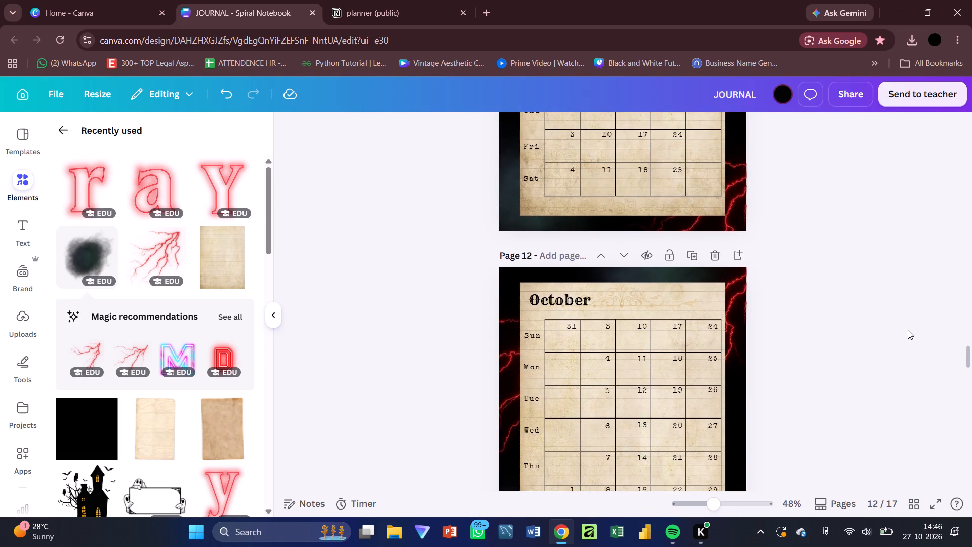
scroll(908, 330, "up", 4)
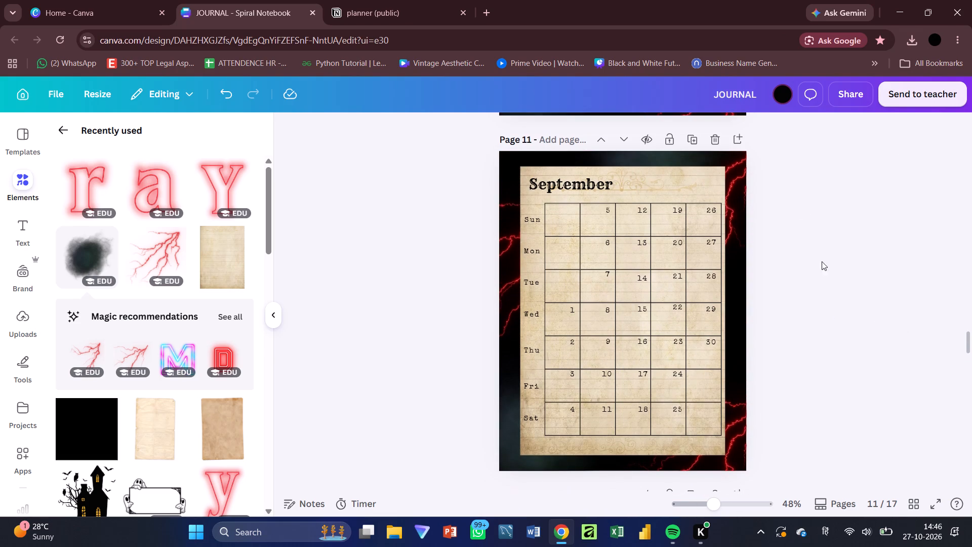
left_click(917, 536)
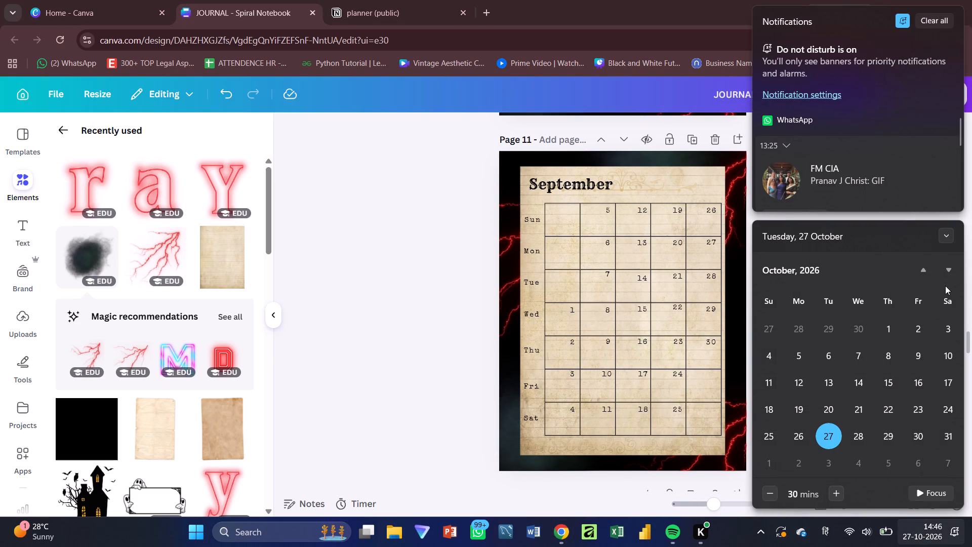
Advance the system calendar to December 2027 to check that month's weekday layout.
triple_click(951, 278)
triple_click(951, 278)
triple_click(951, 278)
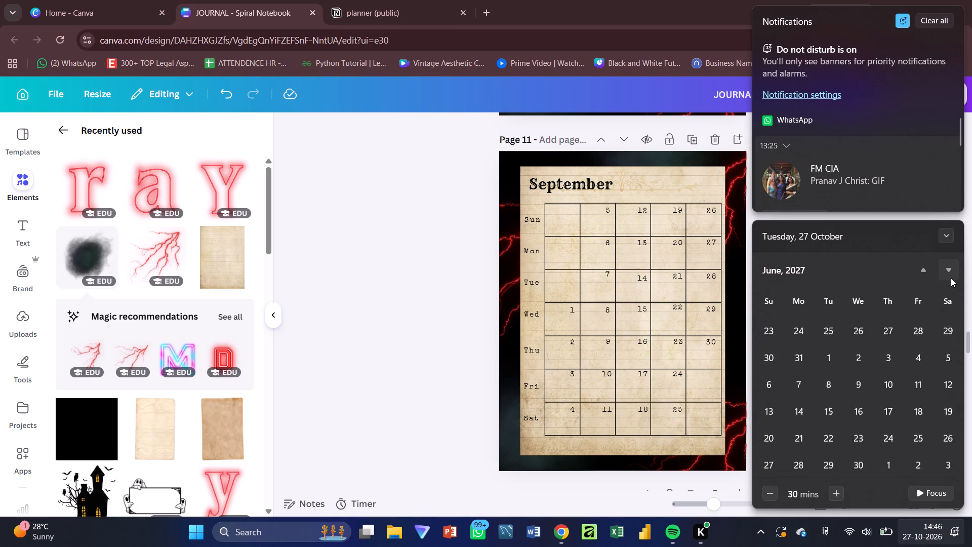
triple_click(951, 278)
double_click(951, 278)
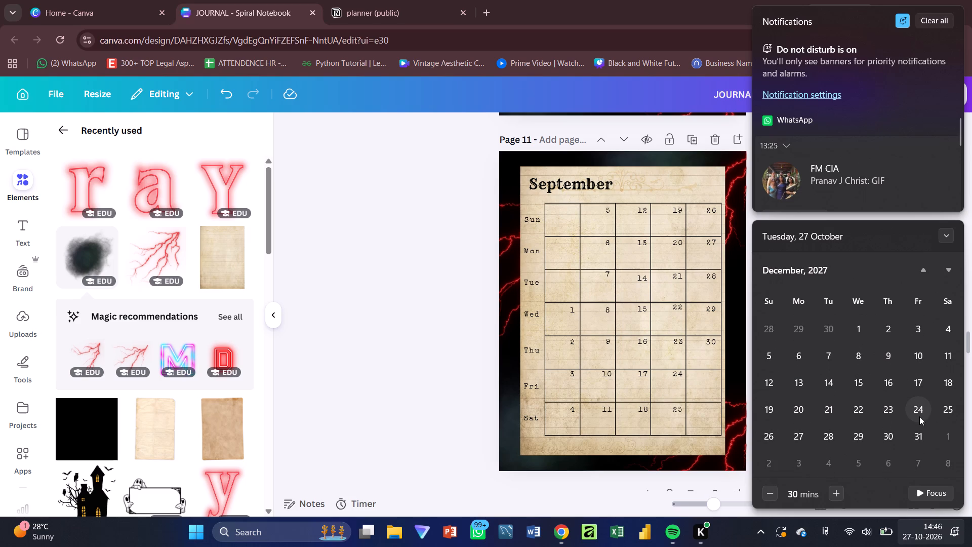
Duplicate the September page and move the copy down to page 14, directly after the new November page.
left_click(694, 139)
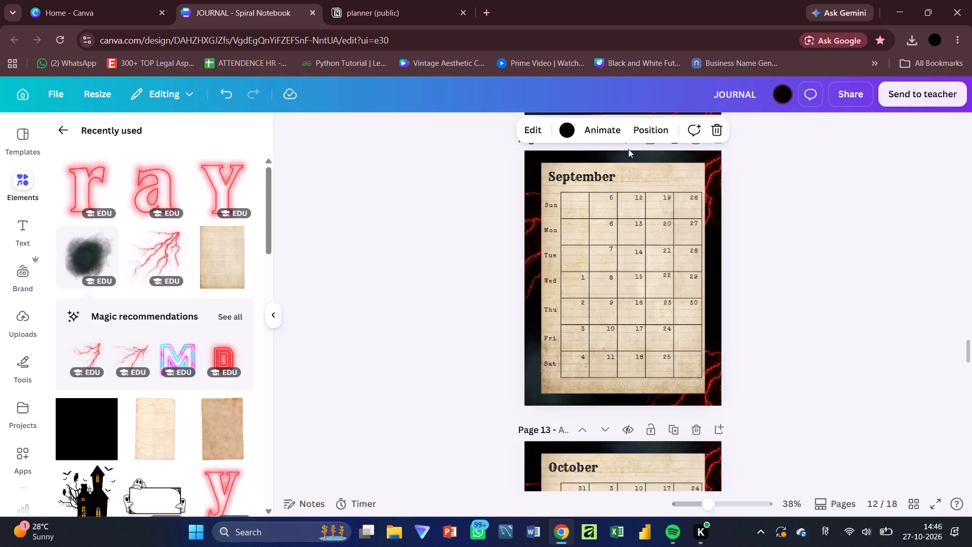
scroll(628, 149, "up", 1)
left_click(610, 173)
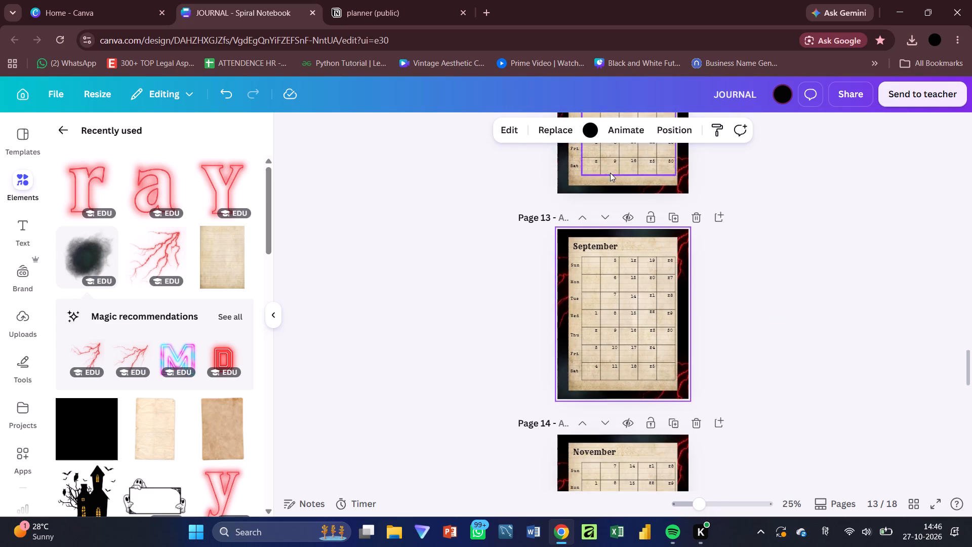
left_click(610, 173)
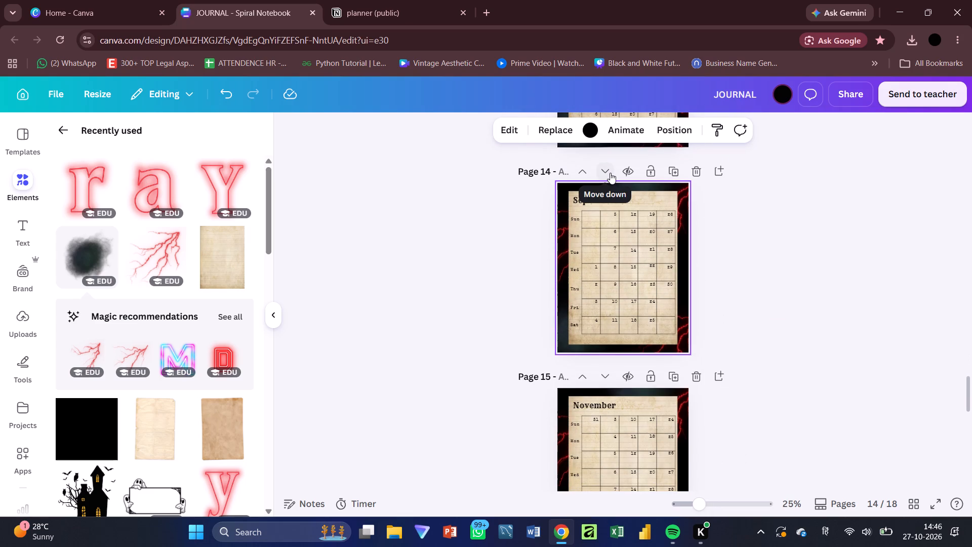
Retitle the September copy on page 14 as December.
scroll(610, 173, "right", 1)
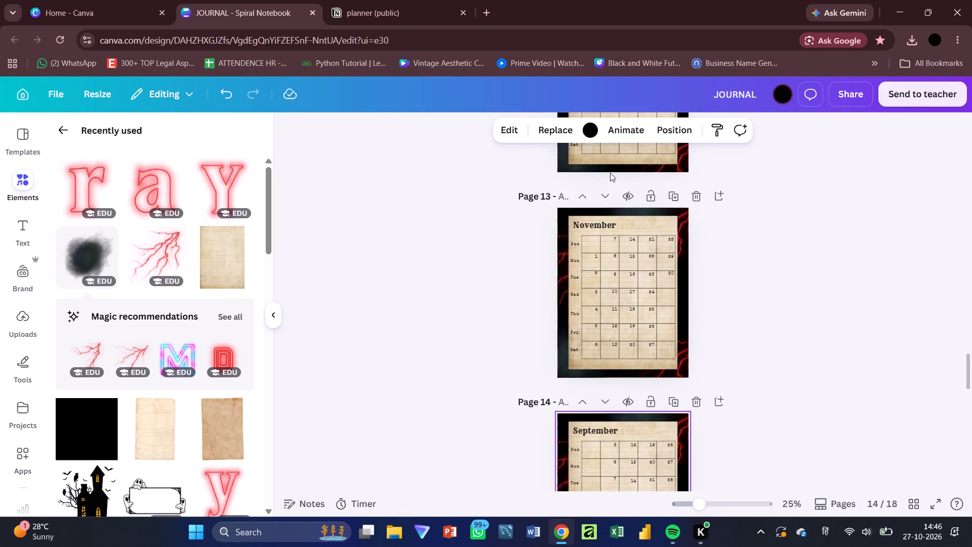
scroll(610, 173, "right", 1)
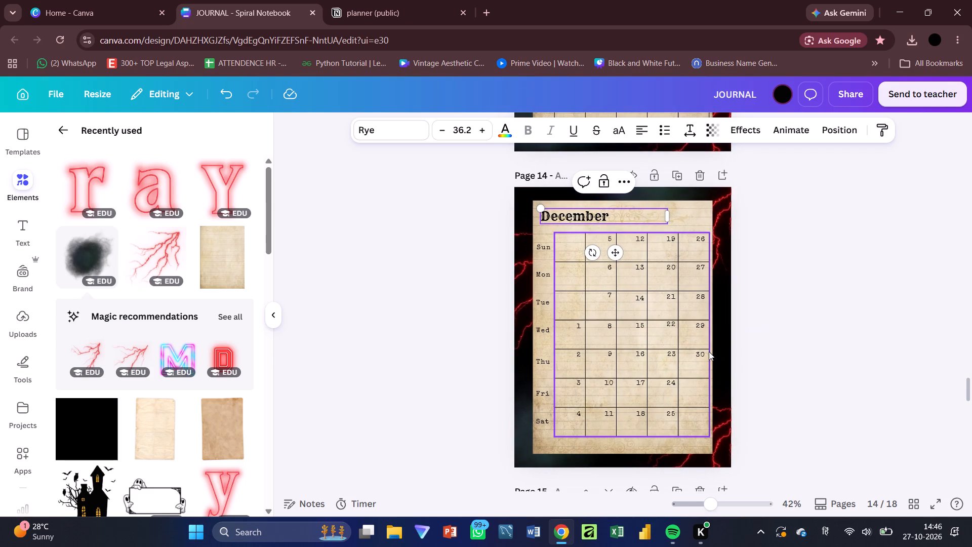
Duplicate the 30 label on the December page, place the copy in the last Friday cell and change it to 31.
left_click(703, 351)
key("ctrl+d")
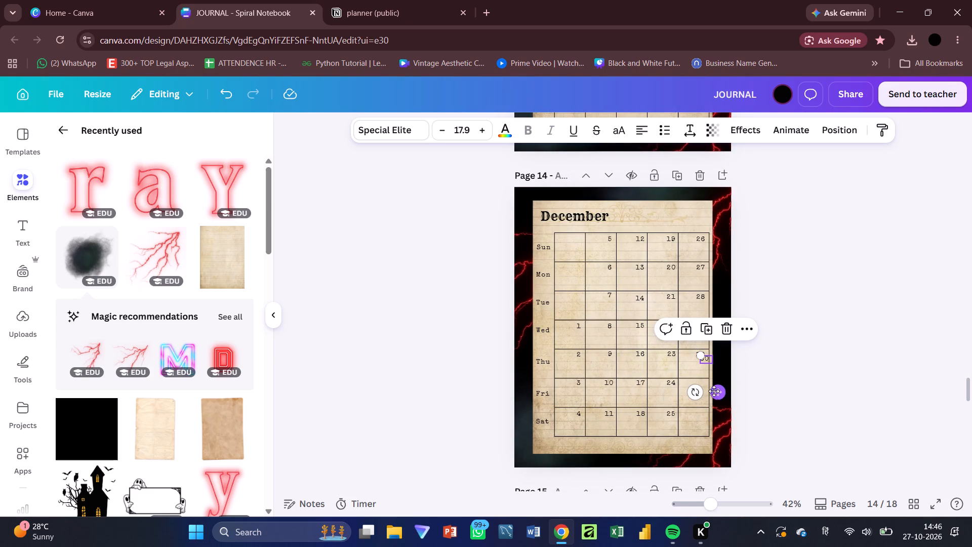
left_click_drag(722, 396, 717, 419)
double_click(707, 383)
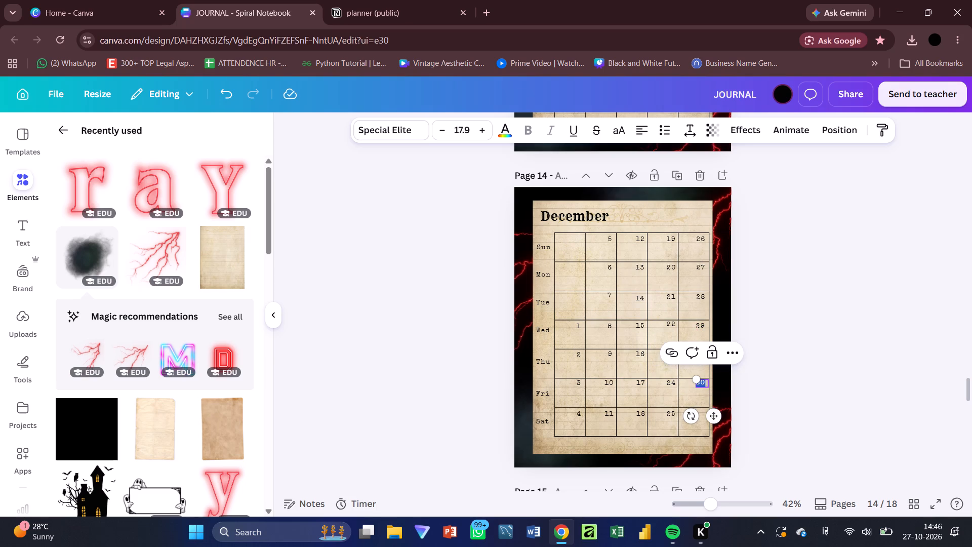
type("31")
left_click(885, 343)
Delete the old November and December pages that follow the new December page.
scroll(885, 343, "down", 1)
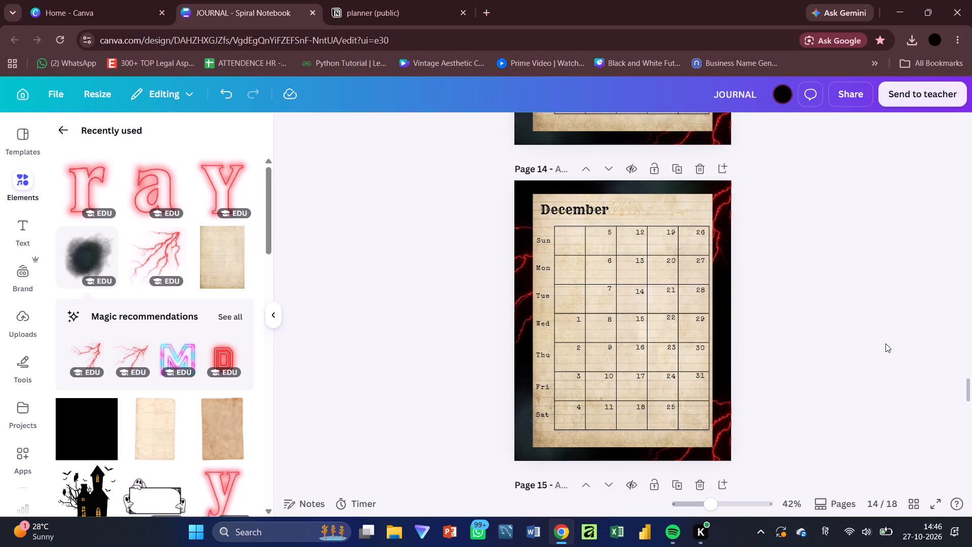
scroll(885, 343, "down", 1)
left_click(700, 321)
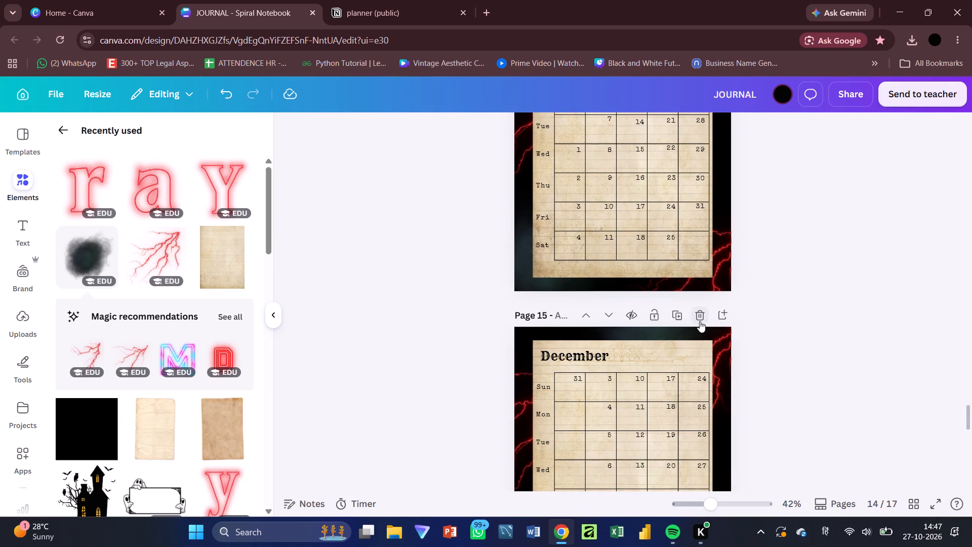
left_click(700, 321)
Review the journal from the opening pages through every month page to December, checking titles and date placement.
scroll(825, 336, "up", 3)
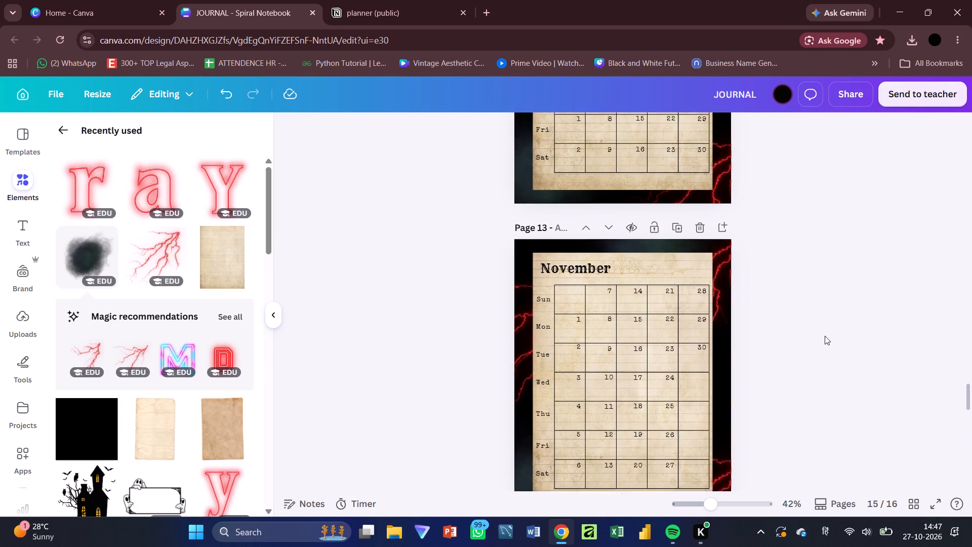
scroll(825, 336, "up", 8)
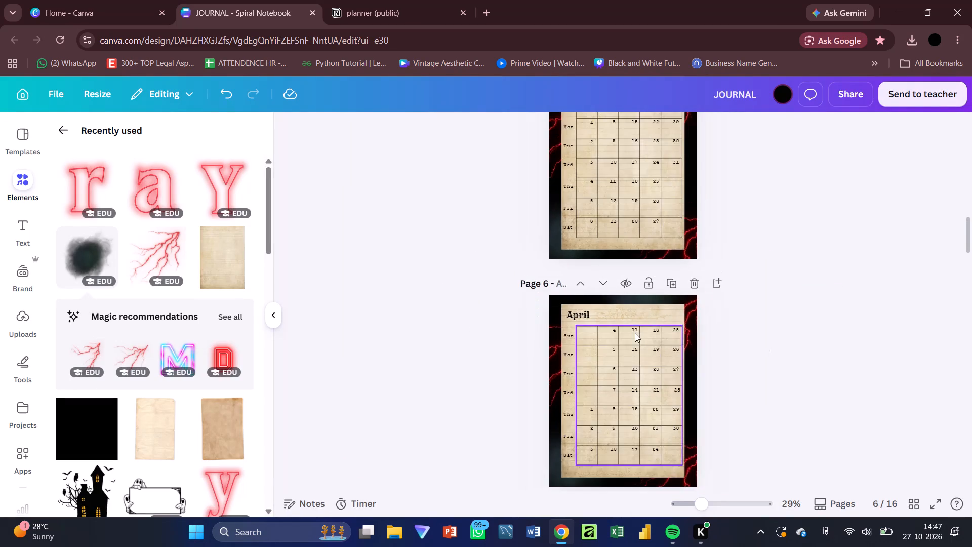
scroll(635, 333, "up", 7)
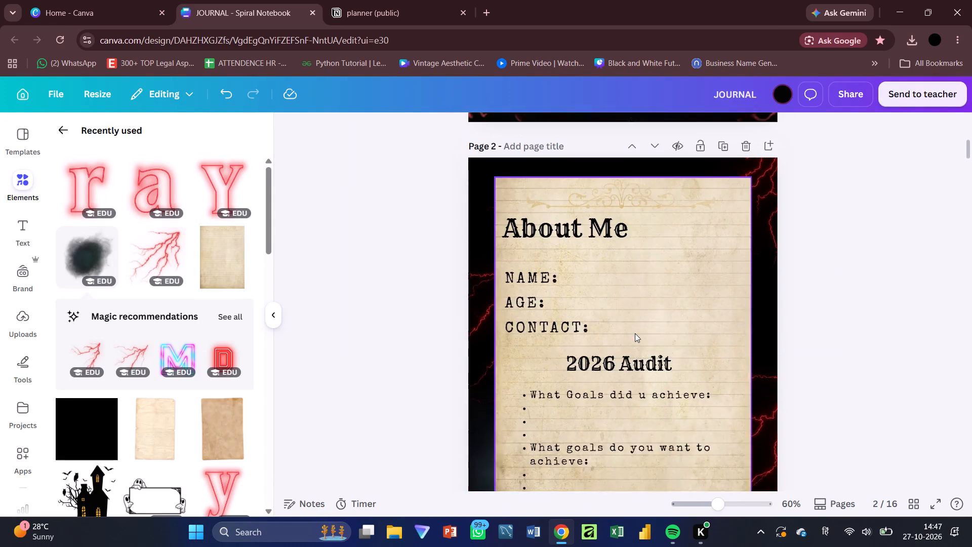
scroll(635, 333, "up", 1)
scroll(635, 333, "down", 2)
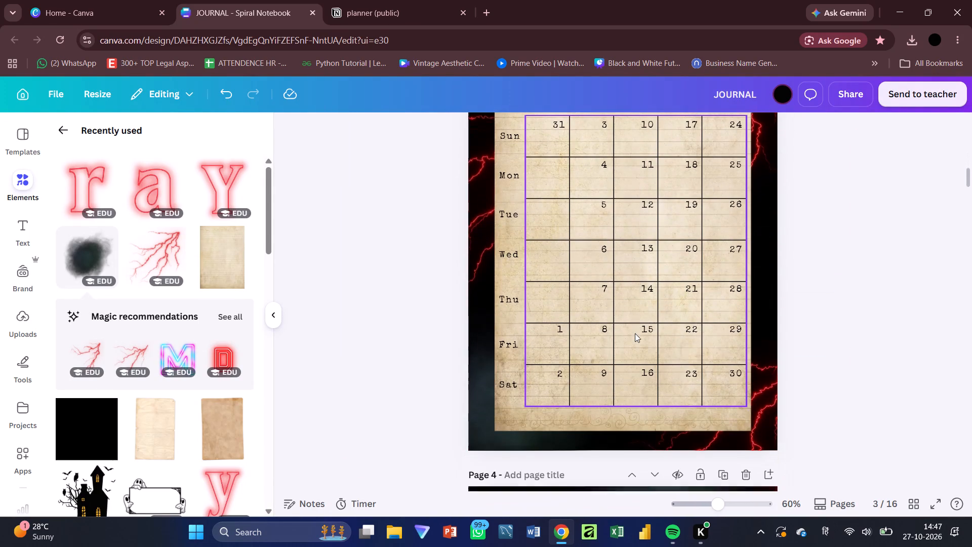
scroll(635, 333, "down", 7)
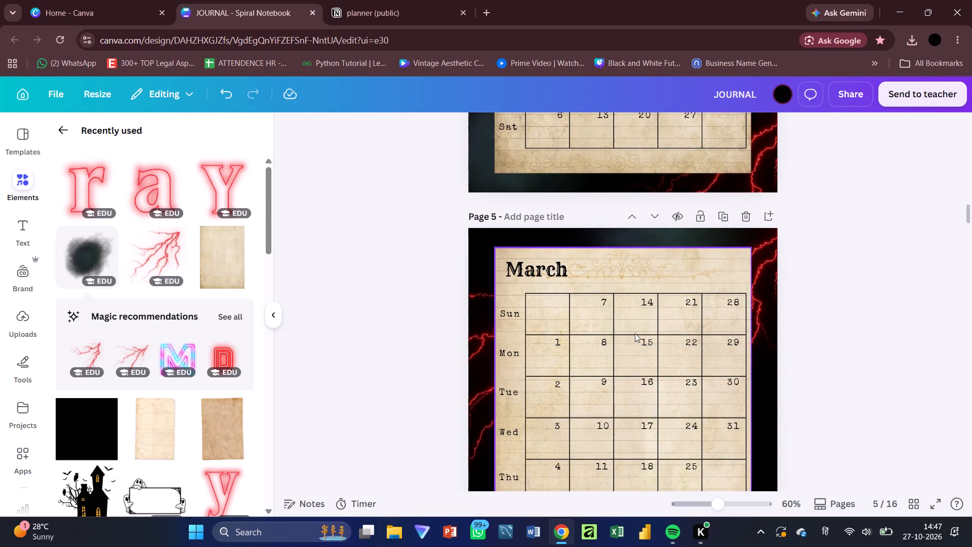
scroll(635, 333, "down", 9)
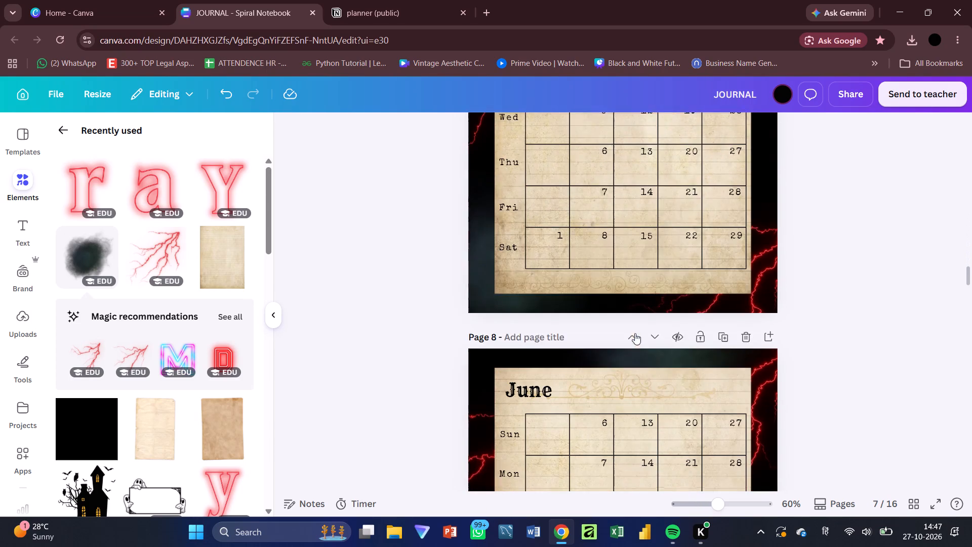
scroll(635, 333, "down", 7)
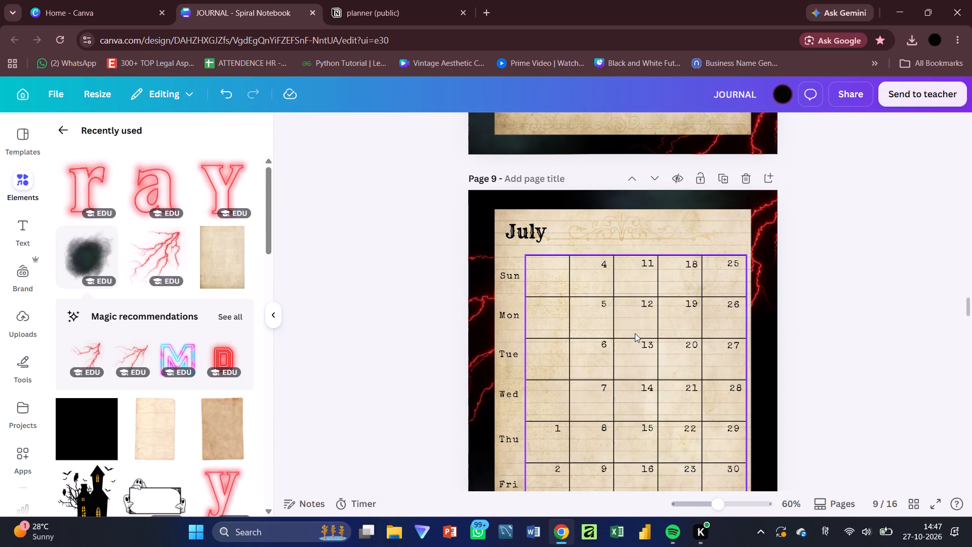
scroll(635, 333, "down", 8)
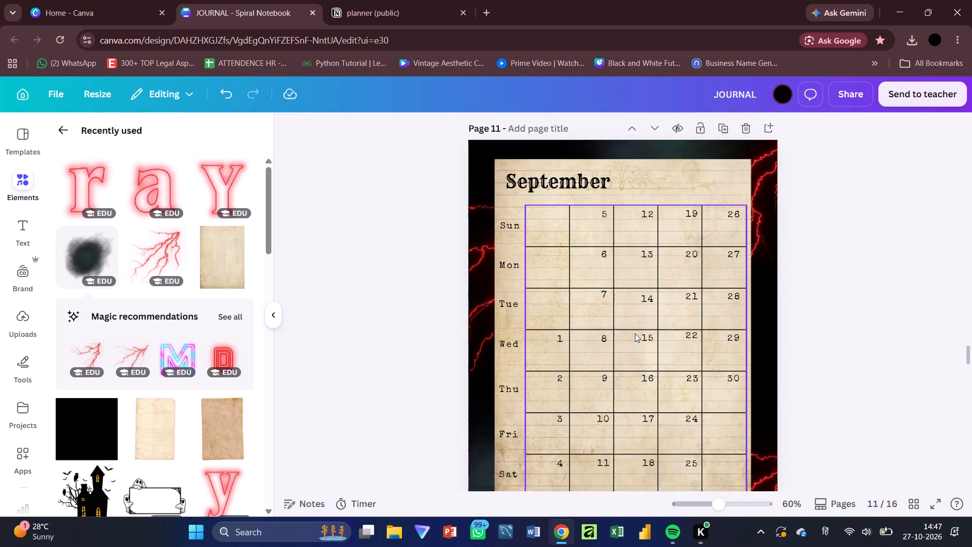
scroll(635, 333, "down", 7)
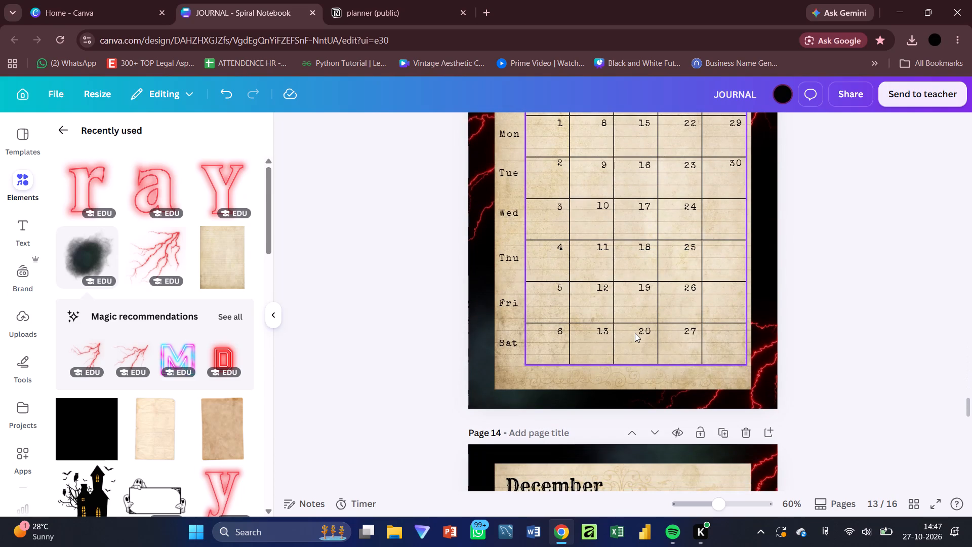
scroll(635, 333, "down", 4)
scroll(635, 333, "up", 6)
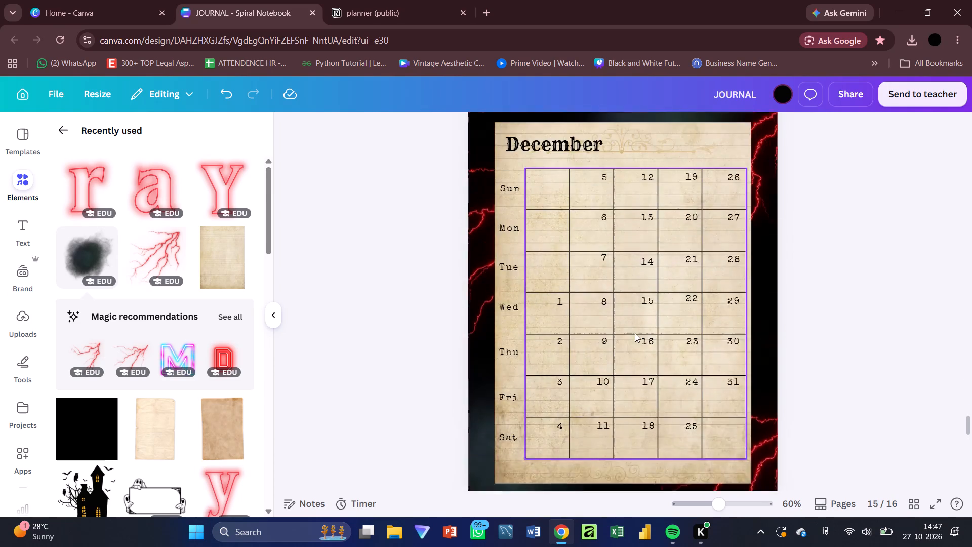
Duplicate the January calendar page on page 3.
scroll(635, 333, "up", 11)
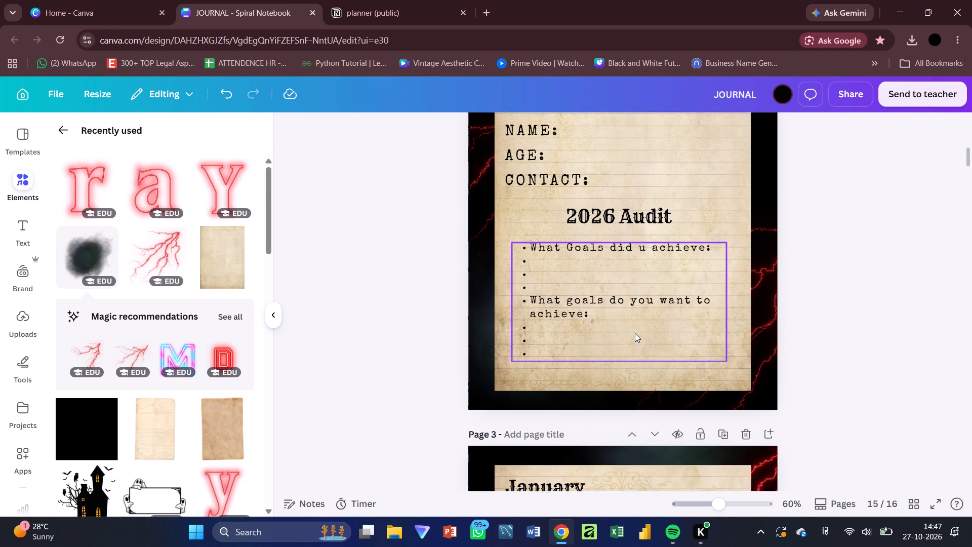
scroll(635, 333, "down", 3)
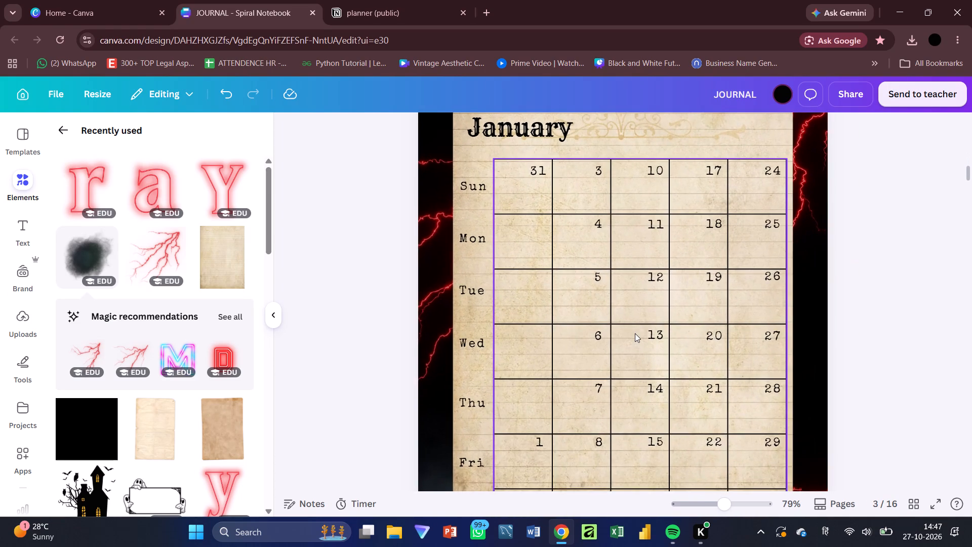
scroll(635, 333, "down", 2)
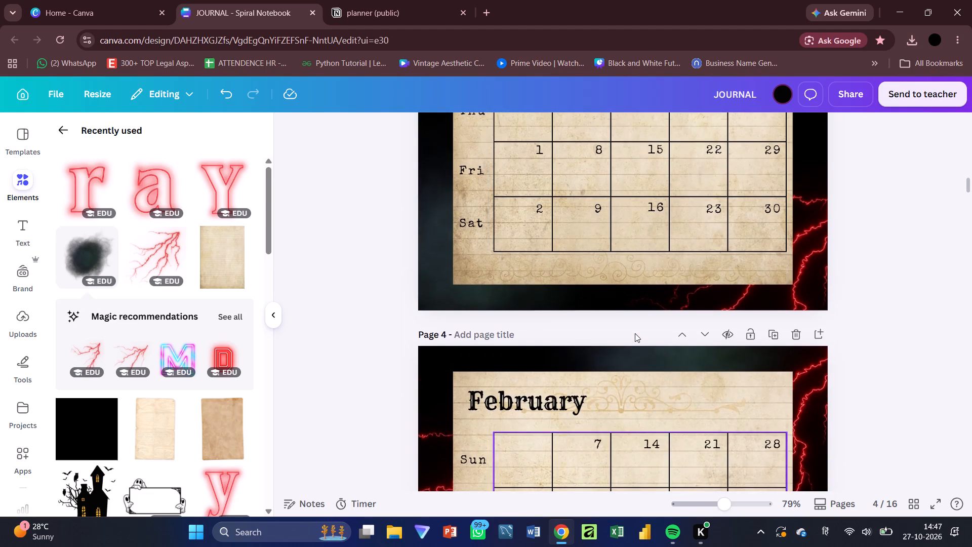
scroll(635, 333, "down", 1)
scroll(635, 333, "up", 3)
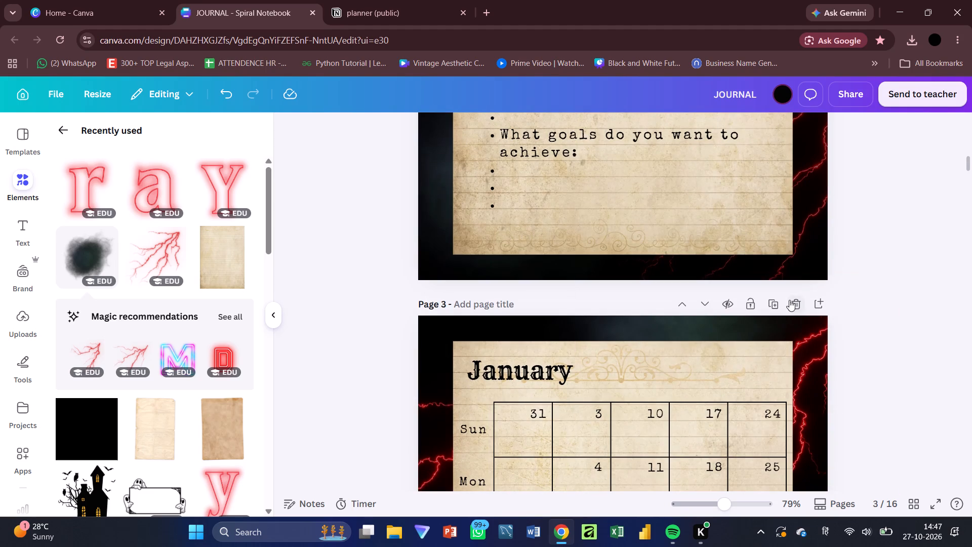
scroll(758, 308, "down", 2)
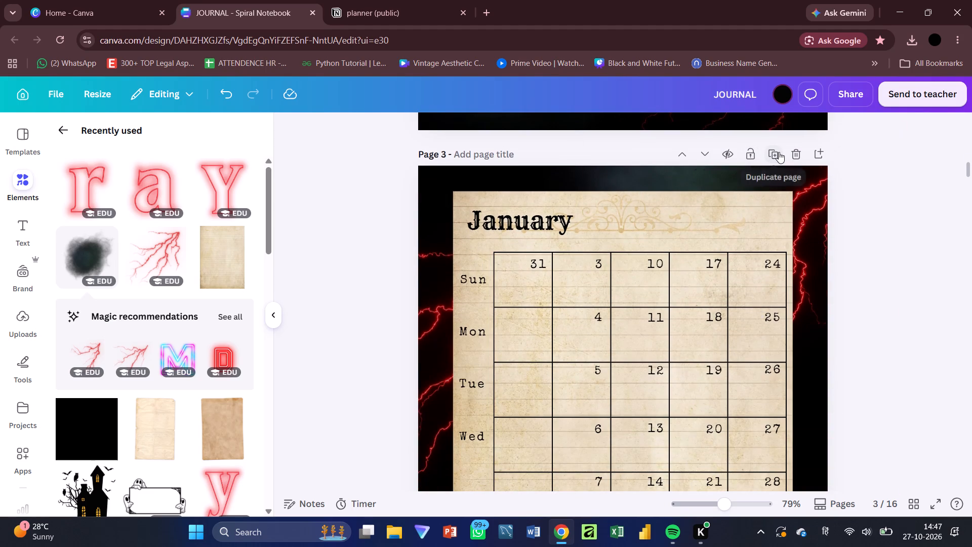
left_click(779, 152)
Delete the title, weekday labels, lightning graphics and the dates in the first four columns from the January copy on page 4.
scroll(668, 381, "down", 1)
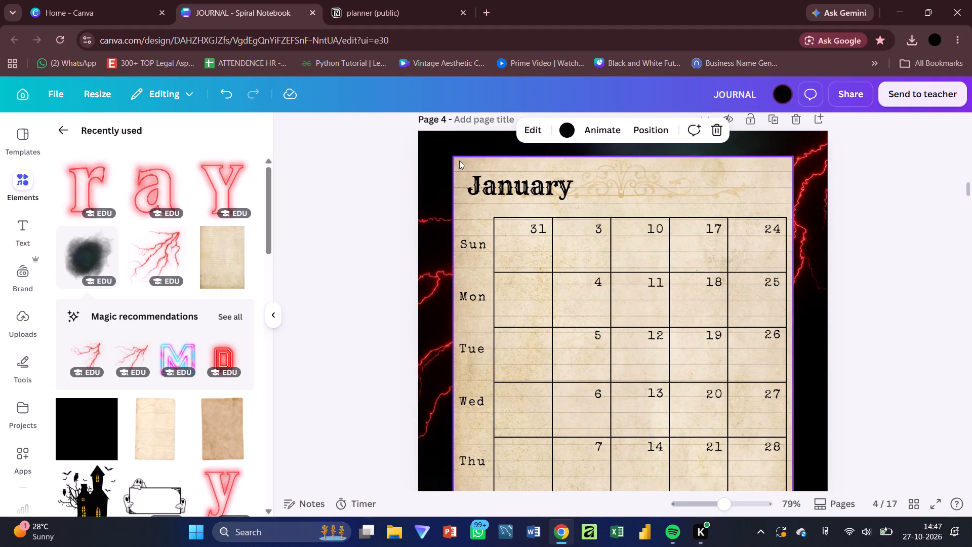
left_click_drag(467, 172, 707, 523)
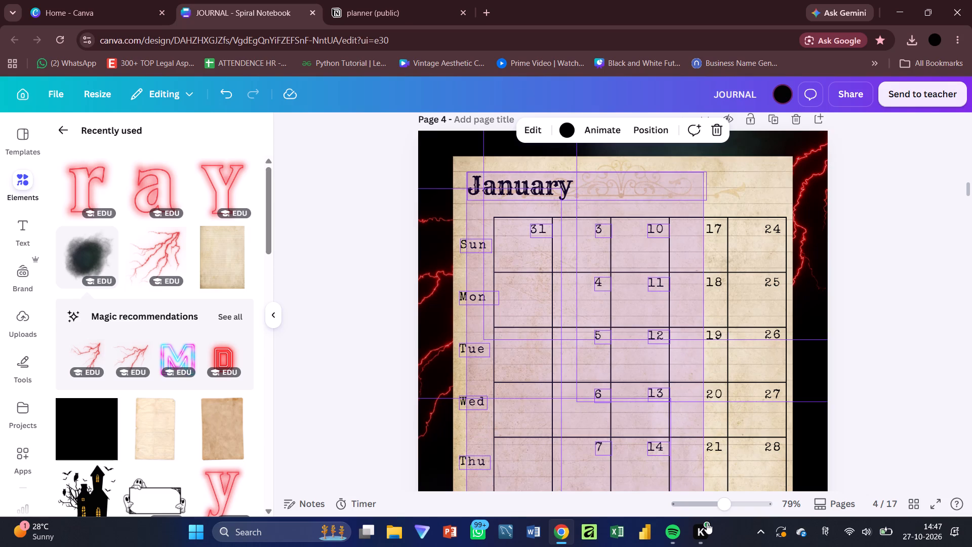
left_click_drag(707, 523, 708, 523)
key("Delete")
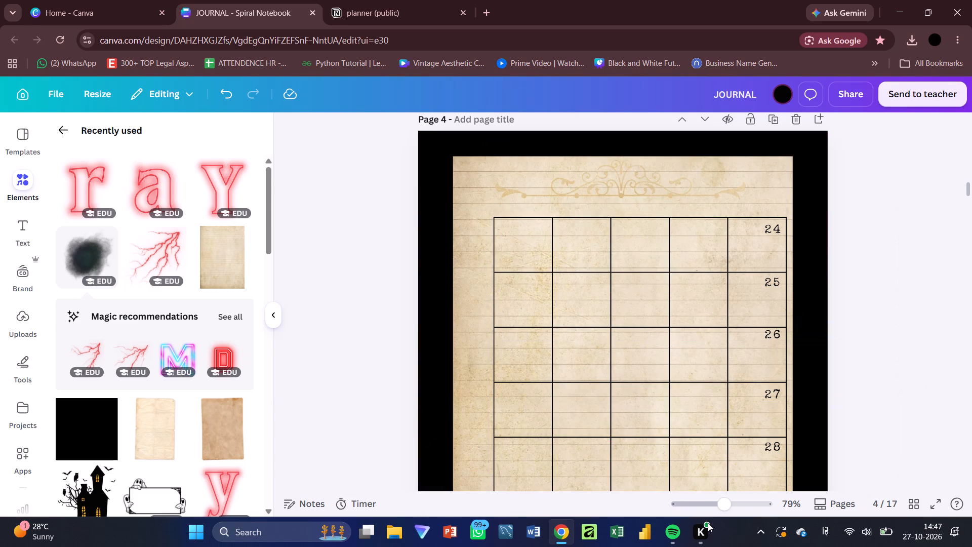
Unlock the calendar grid on page 4 and delete the whole table.
left_click(635, 330)
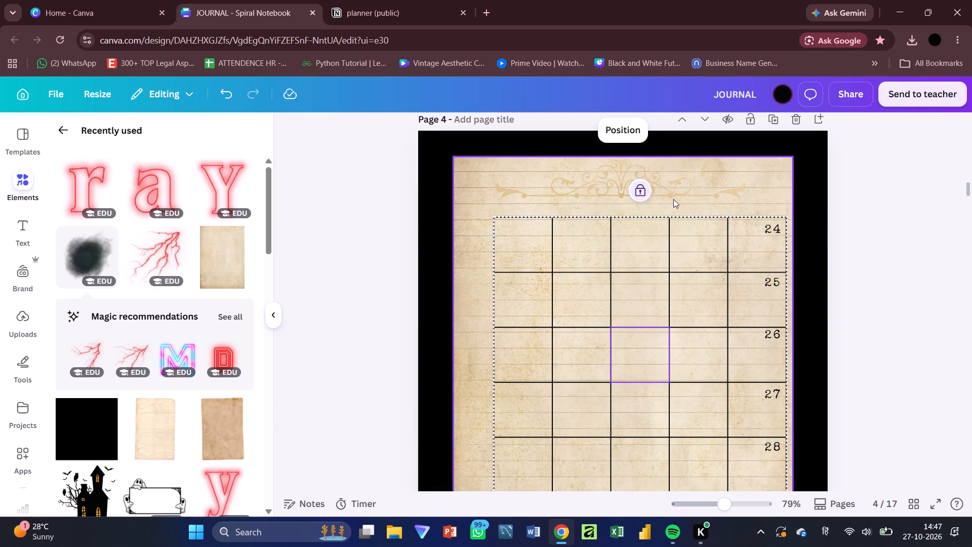
left_click(643, 185)
left_click(643, 185)
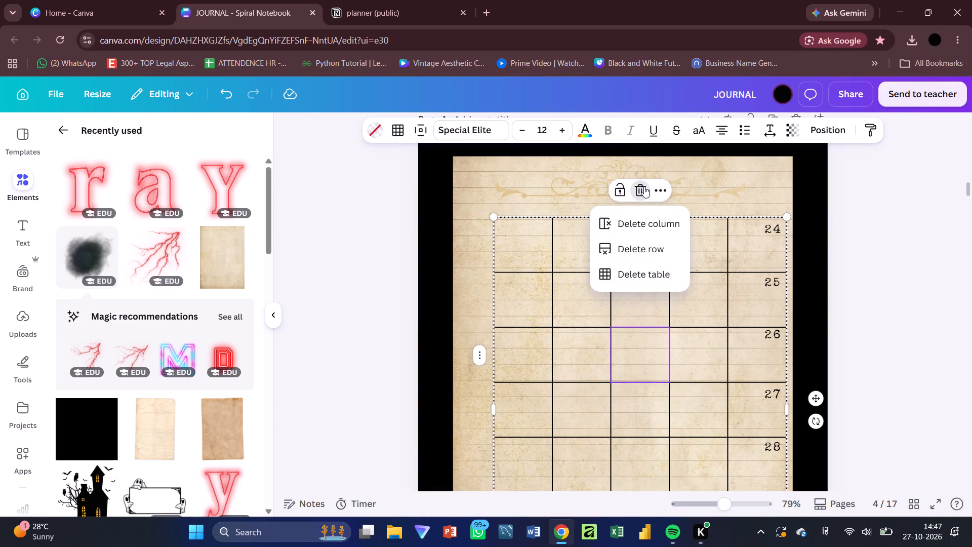
left_click(644, 275)
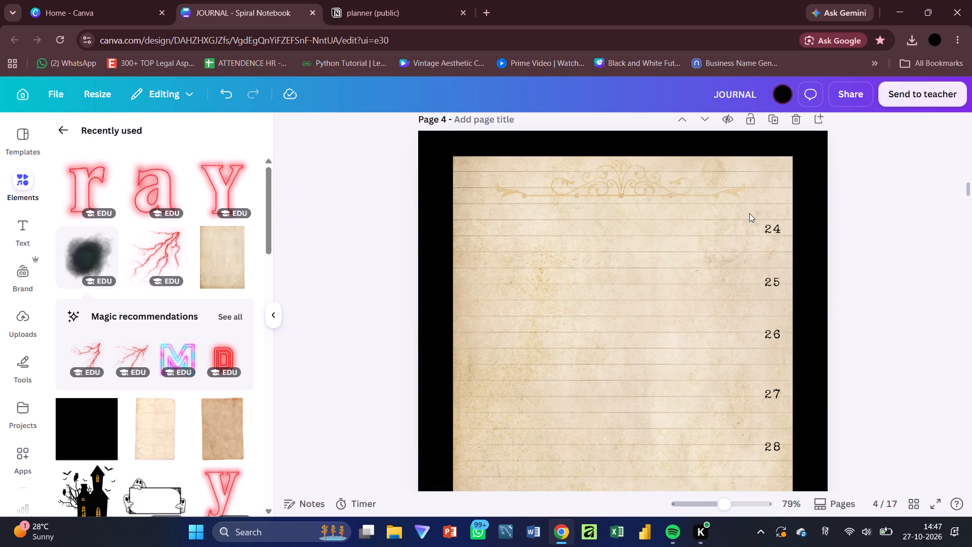
Delete the remaining dates in the last column and the Sat row with its weekday label from page 4.
left_click_drag(749, 214, 777, 484)
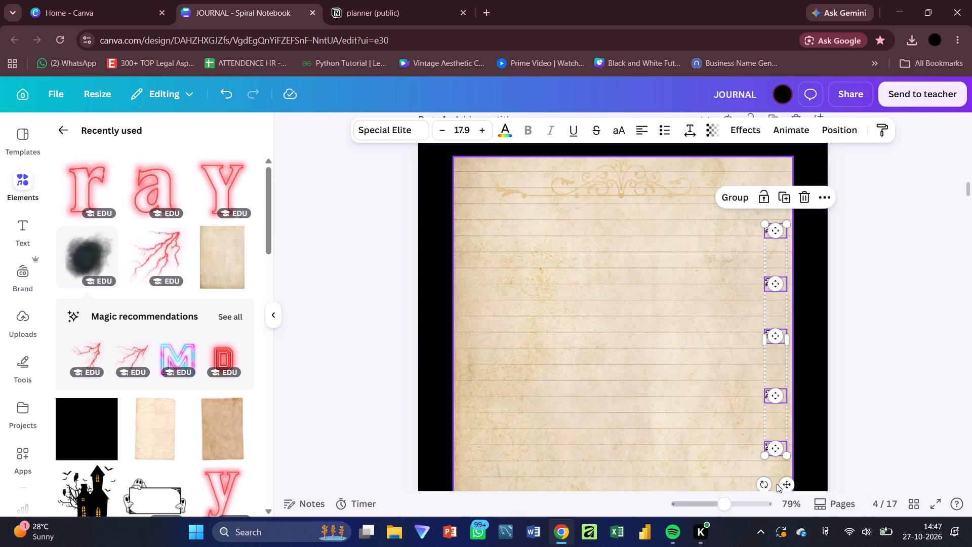
key("Delete")
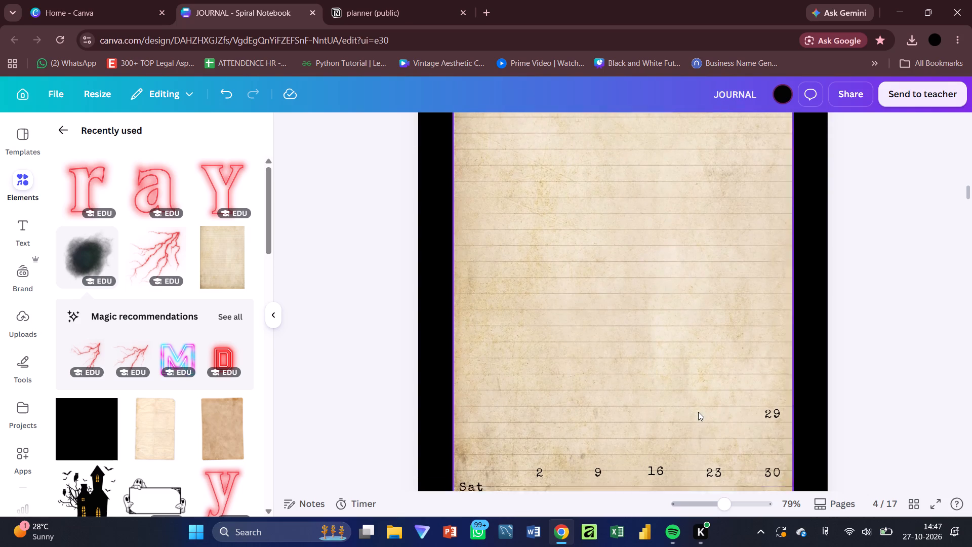
left_click_drag(485, 428, 778, 308)
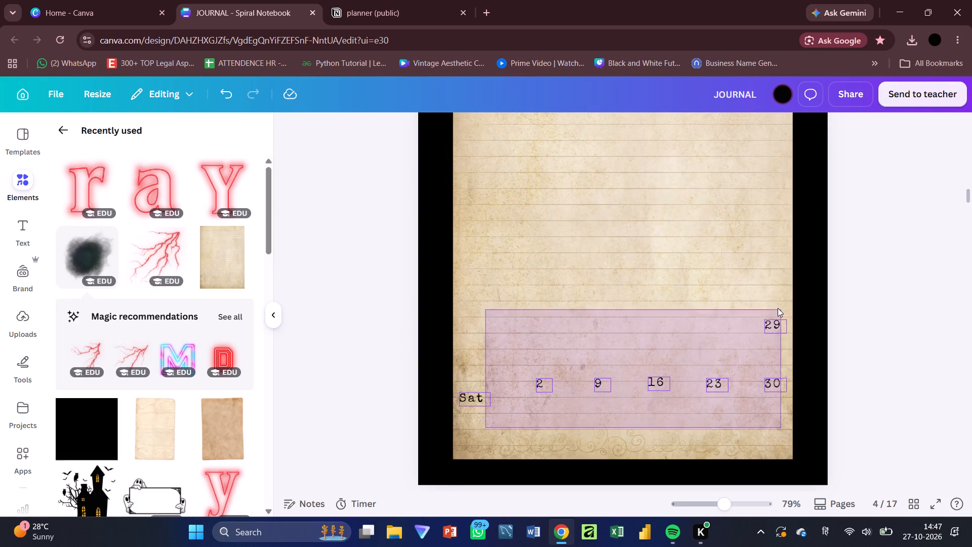
left_click_drag(778, 308, 777, 305)
key("Delete")
Duplicate the bottom-right lightning graphic from the January page and place the copy in page 4's bottom-right corner.
scroll(777, 305, "up", 4)
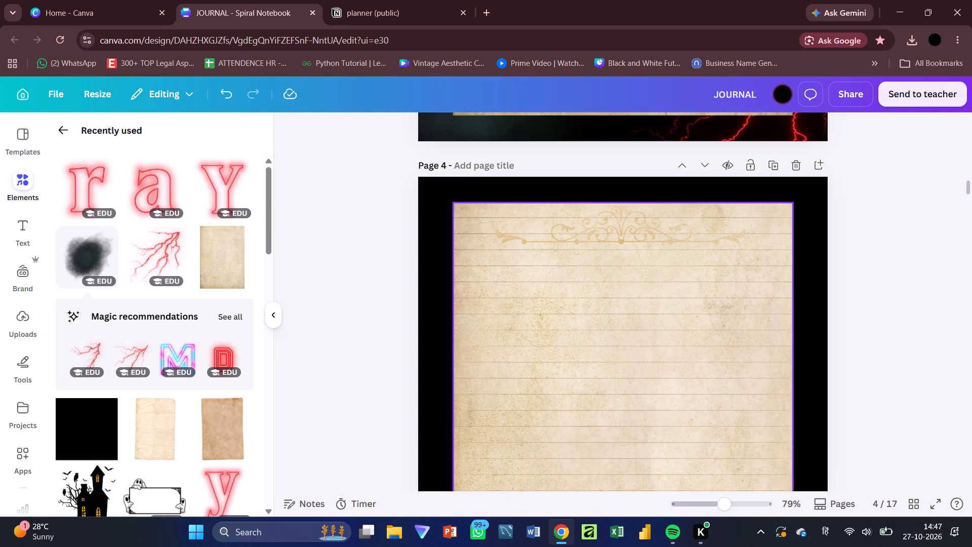
scroll(879, 259, "up", 2)
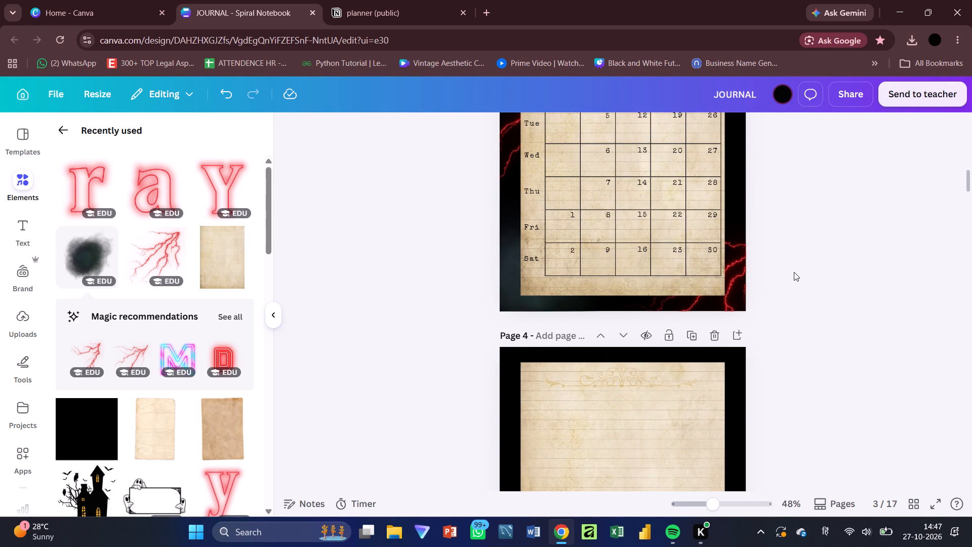
left_click(743, 288)
key("ctrl+d")
left_click_drag(728, 288, 728, 289)
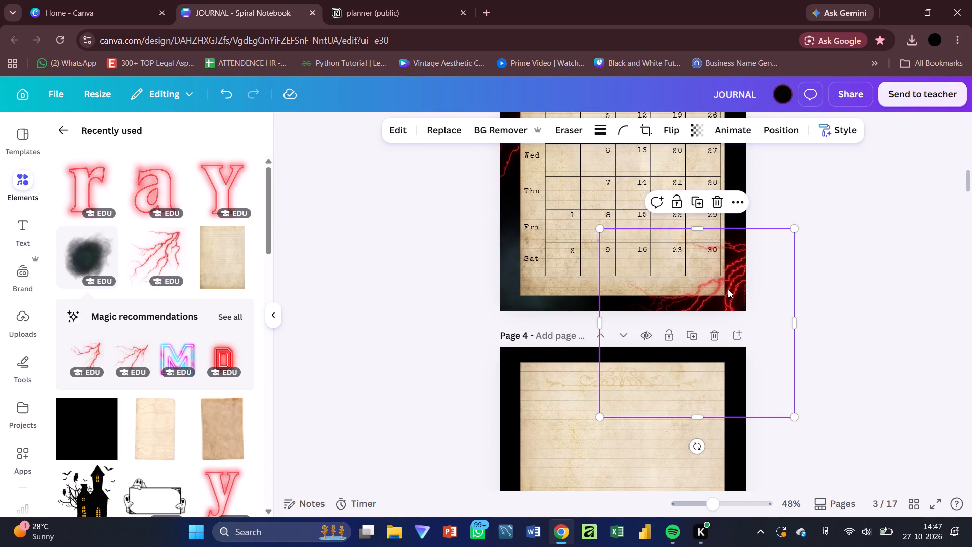
left_click_drag(728, 289, 748, 497)
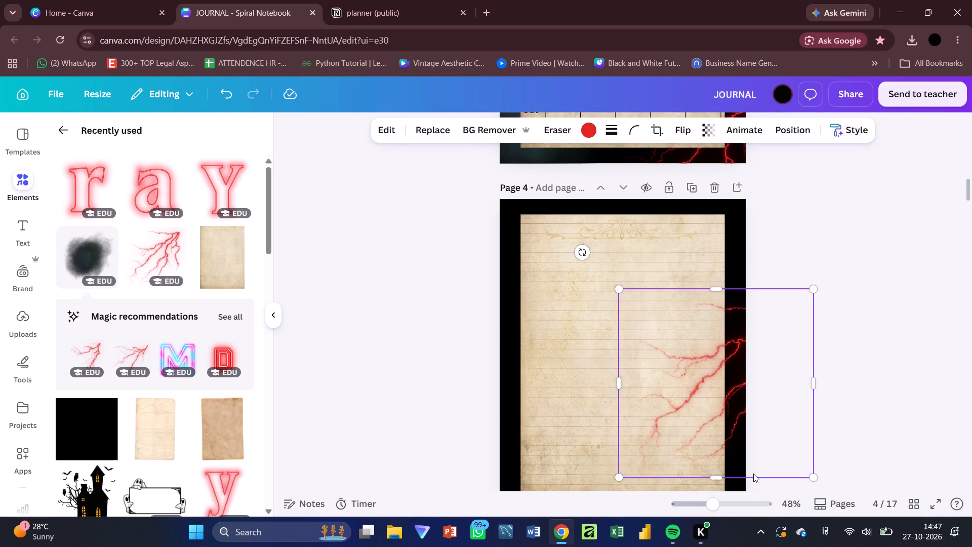
left_click_drag(736, 373, 721, 462)
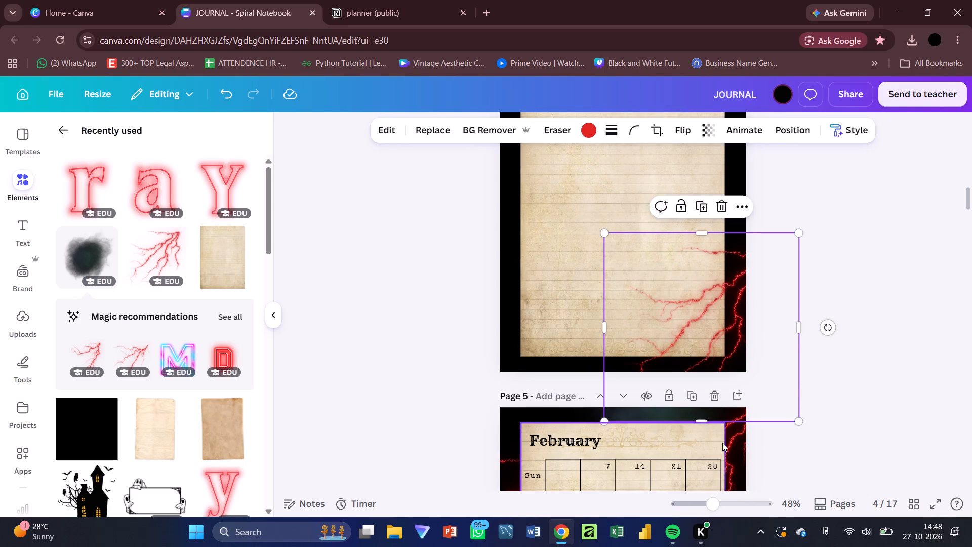
left_click_drag(722, 317, 720, 339)
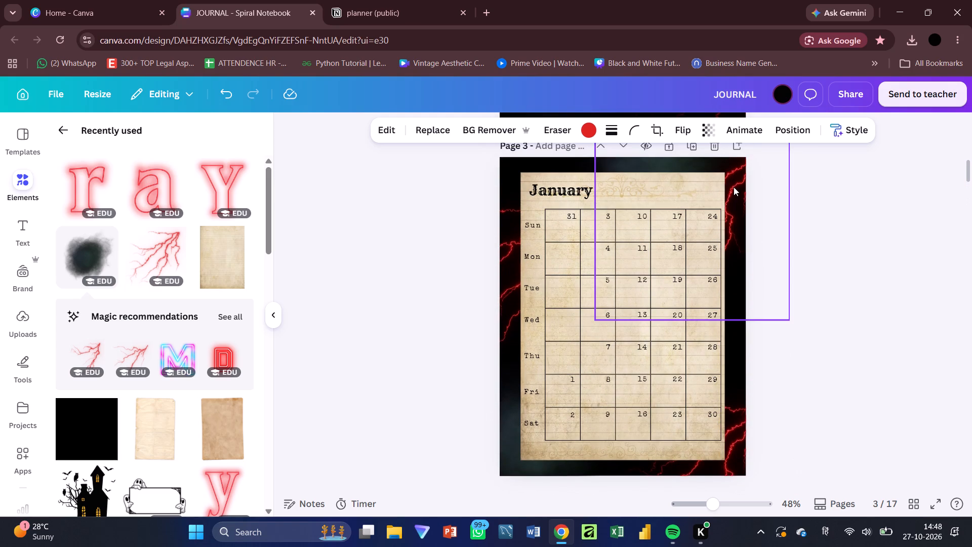
Duplicate January's upper-right lightning graphic, place a copy at page 4's upper-right edge and send it behind the paper.
left_click_drag(734, 187, 737, 188)
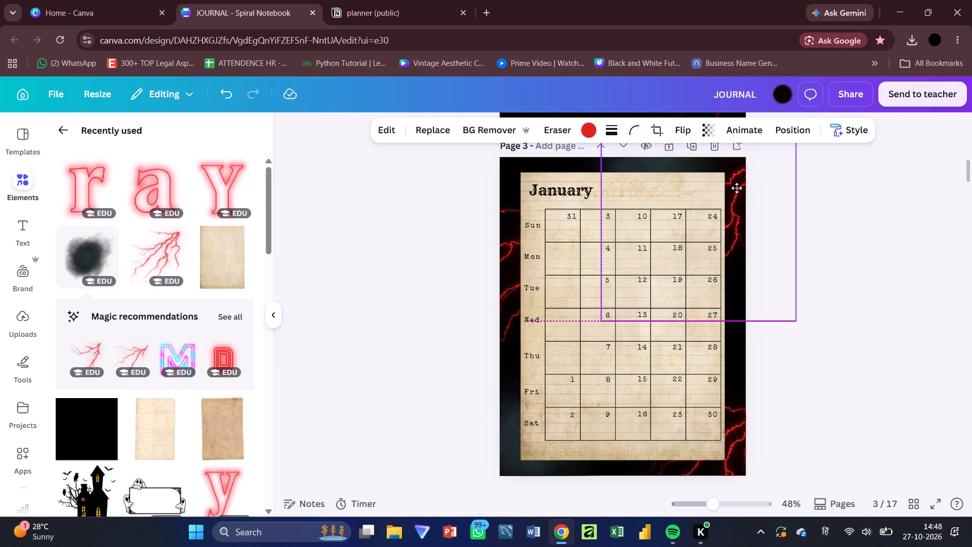
left_click_drag(737, 188, 742, 185)
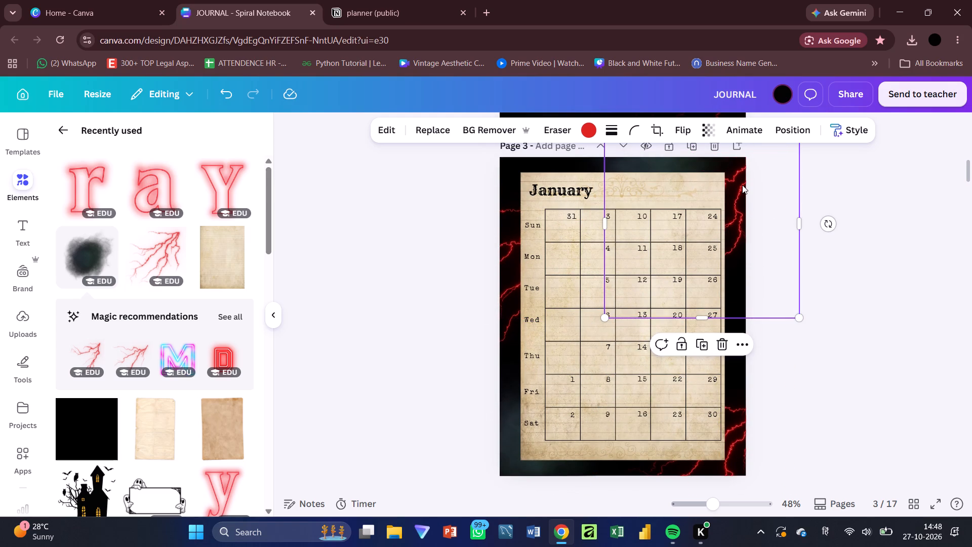
key("ctrl+d")
left_click_drag(745, 208, 740, 367)
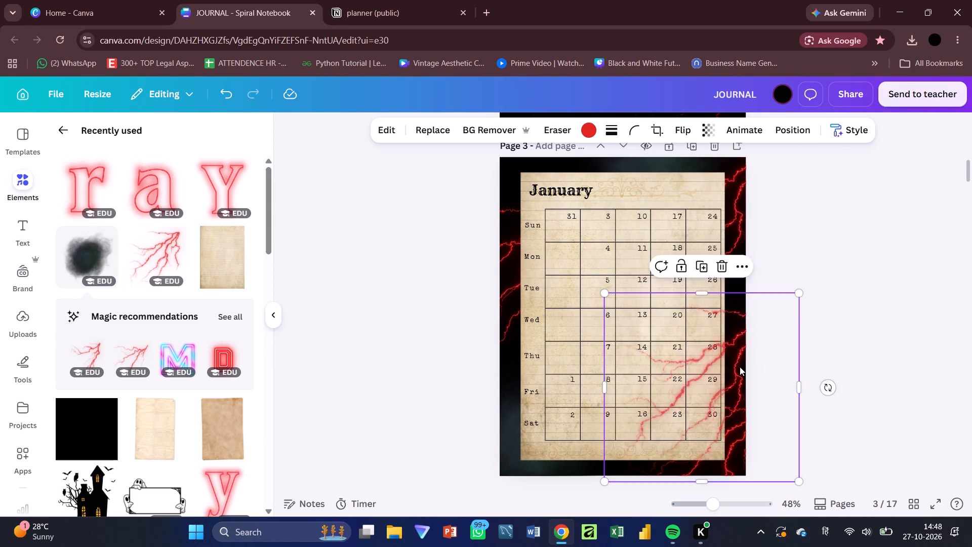
left_click_drag(737, 240, 742, 435)
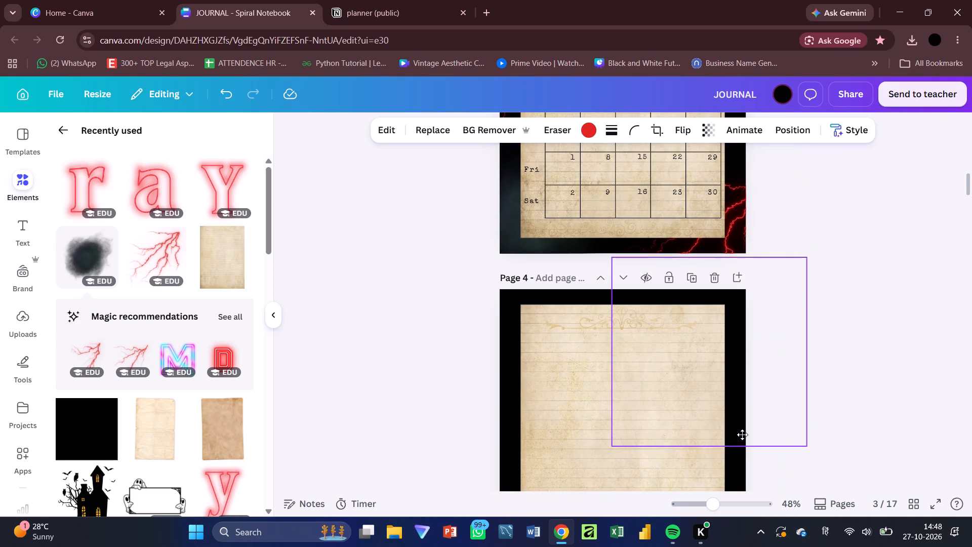
left_click_drag(742, 435, 741, 443)
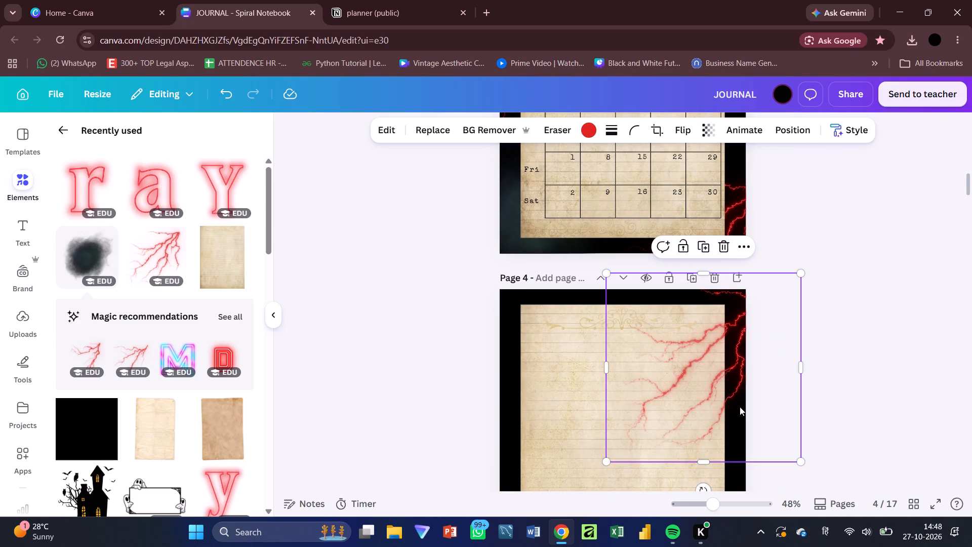
key("ctrl+bracketleft")
key("ctrl+bracketleft")
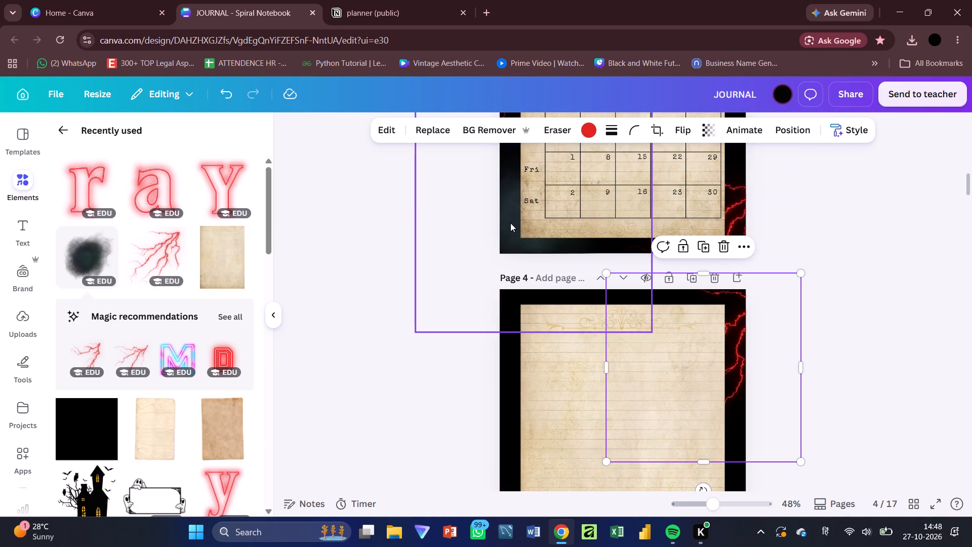
Duplicate January's dark smoke graphic, place the copy in page 4's bottom-left corner and send it behind the paper.
left_click(510, 223)
key("ctrl+d")
left_click_drag(514, 259, 496, 521)
left_click_drag(558, 294, 558, 296)
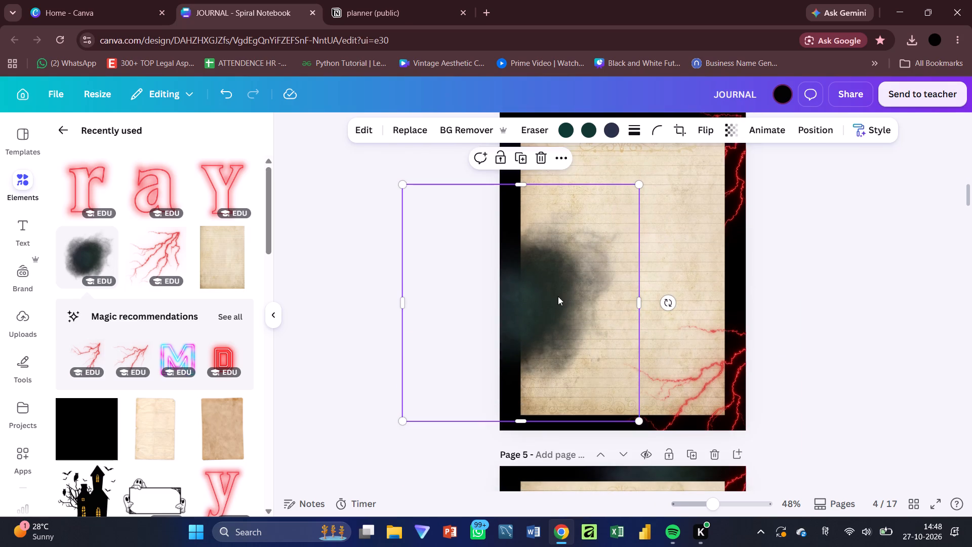
left_click_drag(558, 296, 572, 370)
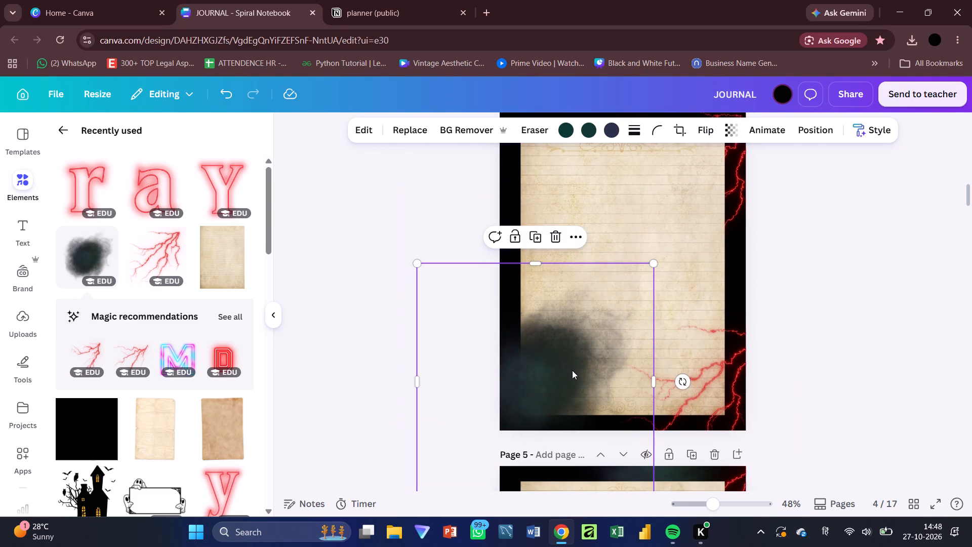
key("ctrl+bracketleft")
key("ctrl+bracketleft")
Duplicate January's left-edge lightning graphic, place the copy on page 4's upper-left edge and send it behind the paper.
scroll(572, 370, "up", 4)
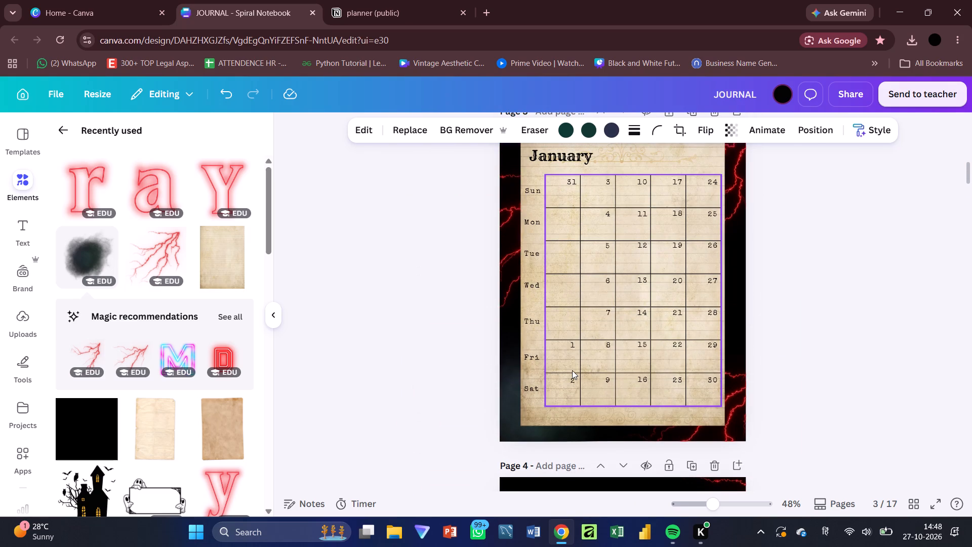
left_click(509, 239)
key("ctrl+d")
left_click_drag(526, 239, 548, 496)
scroll(756, 305, "down", 2)
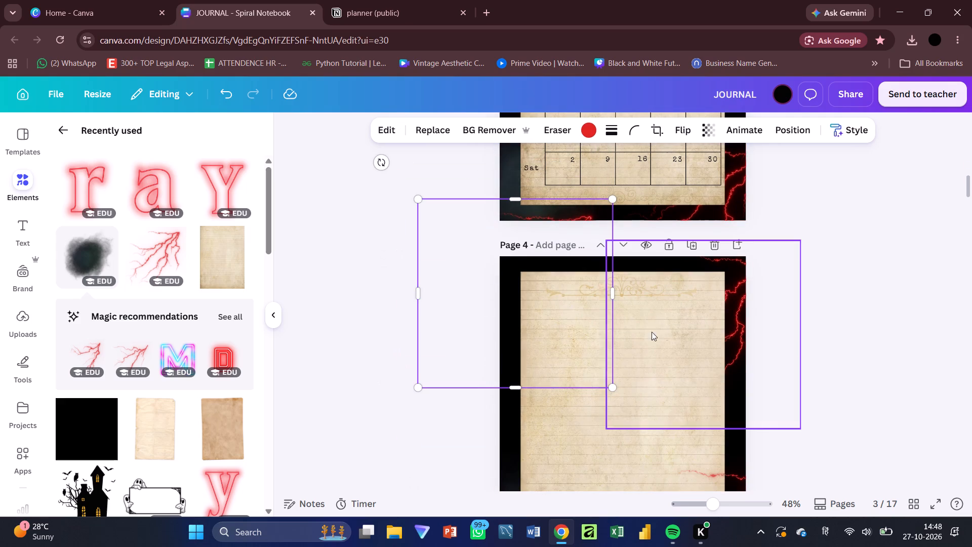
left_click_drag(566, 308, 549, 388)
left_click_drag(549, 377, 538, 382)
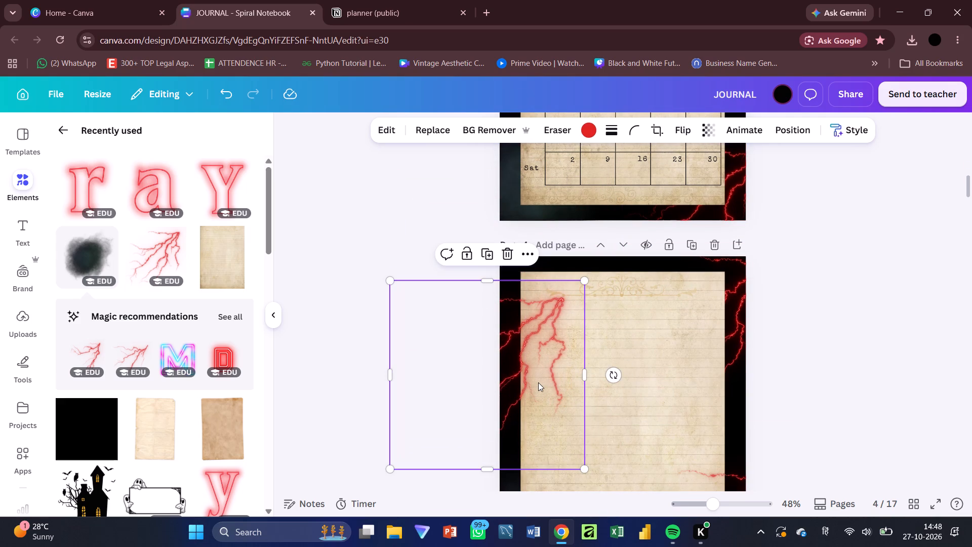
key("ctrl+bracketleft")
key("ctrl+bracketleft")
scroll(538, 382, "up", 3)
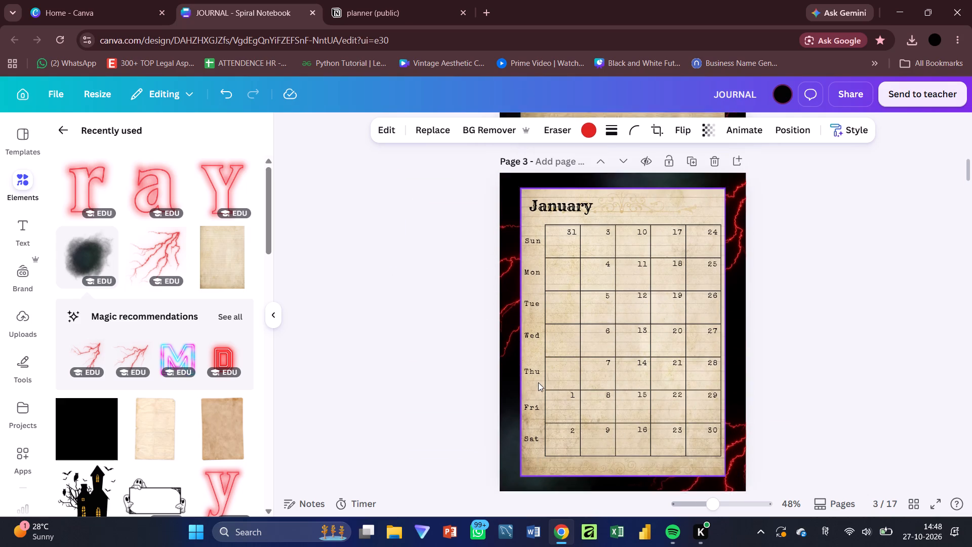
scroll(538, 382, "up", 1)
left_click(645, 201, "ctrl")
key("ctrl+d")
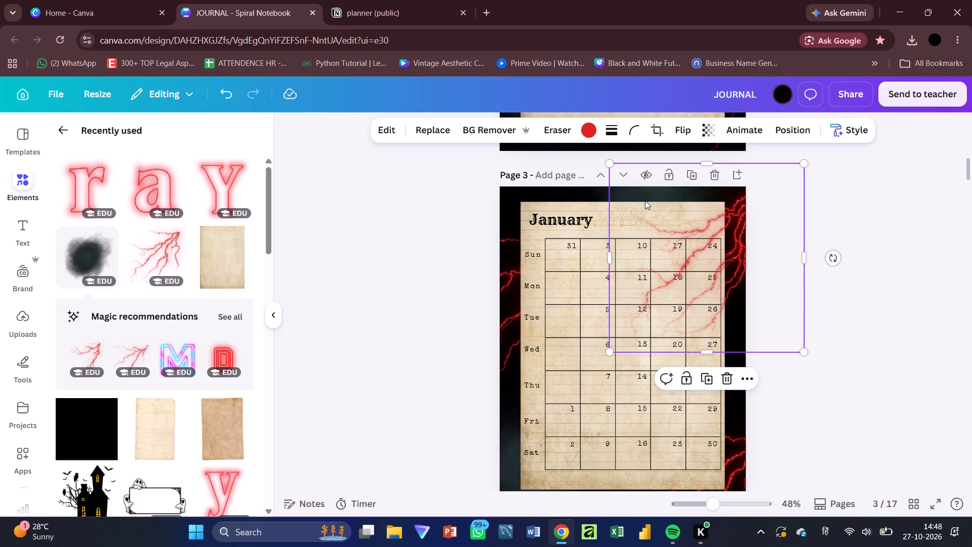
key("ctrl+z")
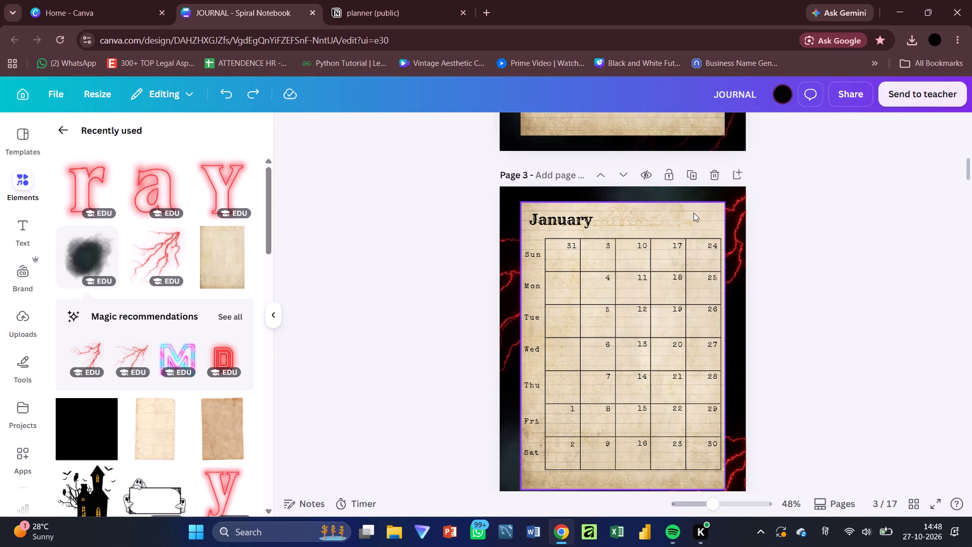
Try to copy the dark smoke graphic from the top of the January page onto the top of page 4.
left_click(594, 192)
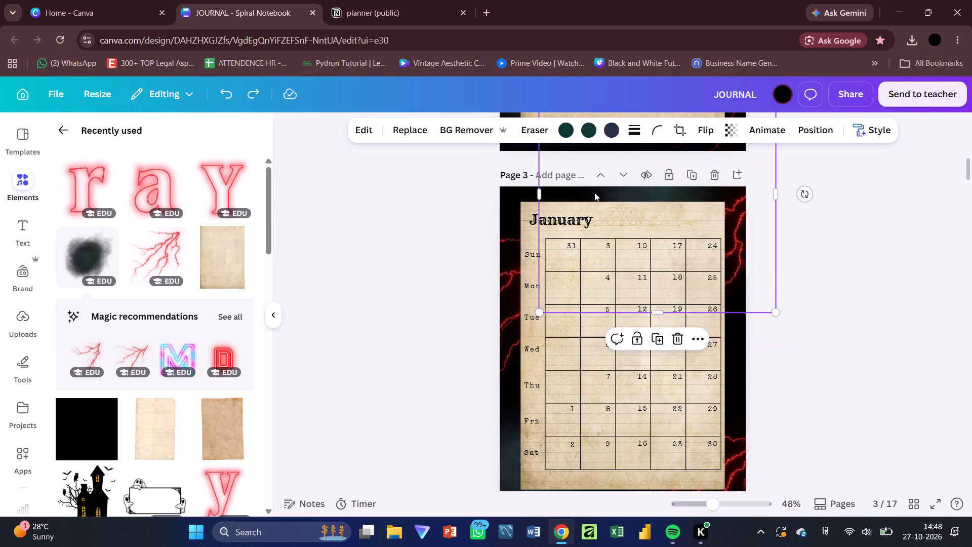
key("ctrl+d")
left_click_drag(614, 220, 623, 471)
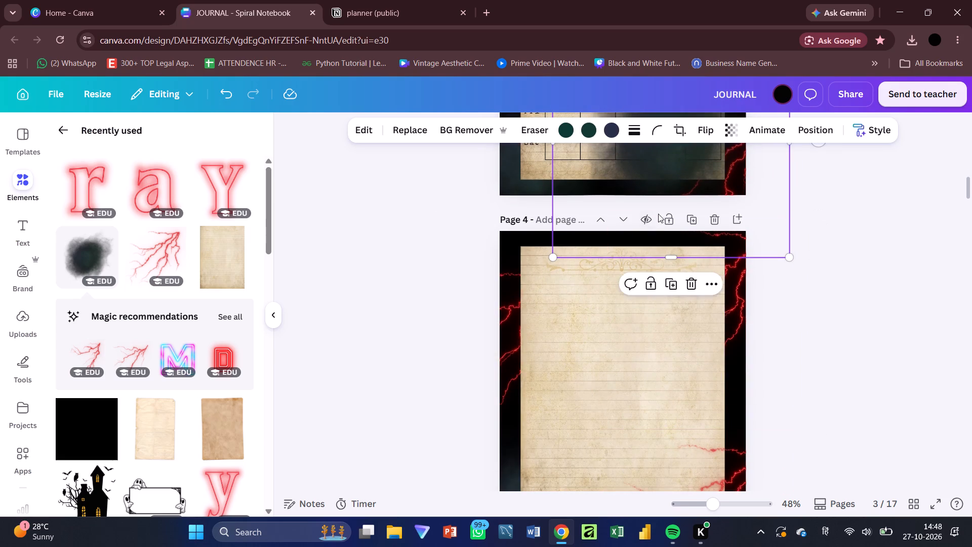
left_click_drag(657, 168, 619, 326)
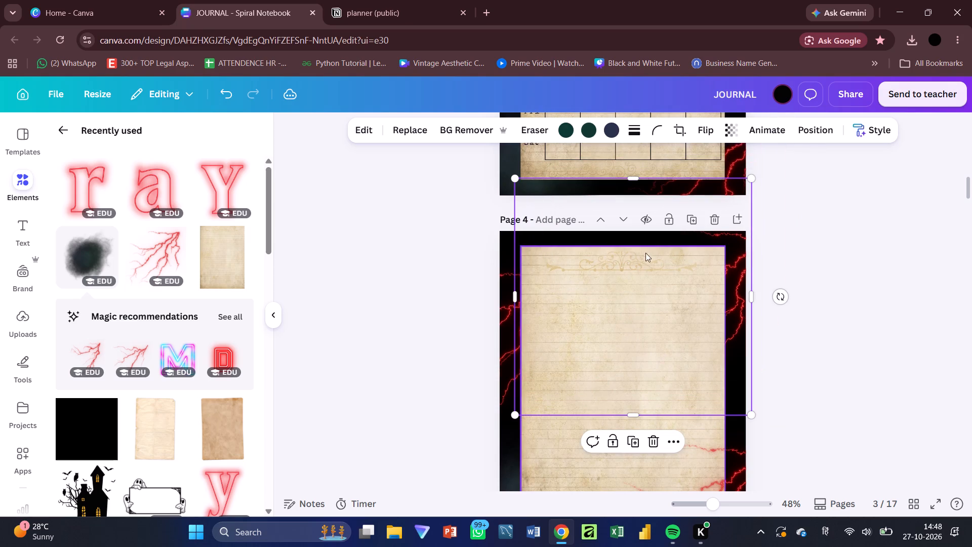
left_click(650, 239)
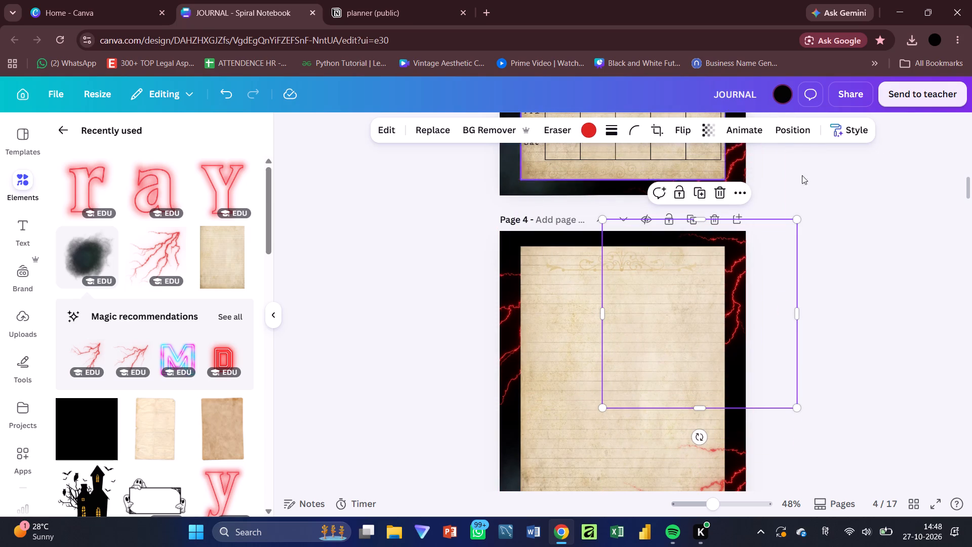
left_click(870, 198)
Duplicate page 4's bottom-left smoke graphic, place the copy across the page's top edge and send it behind the paper.
scroll(565, 367, "left", 4)
left_click(502, 457)
key("ctrl+d")
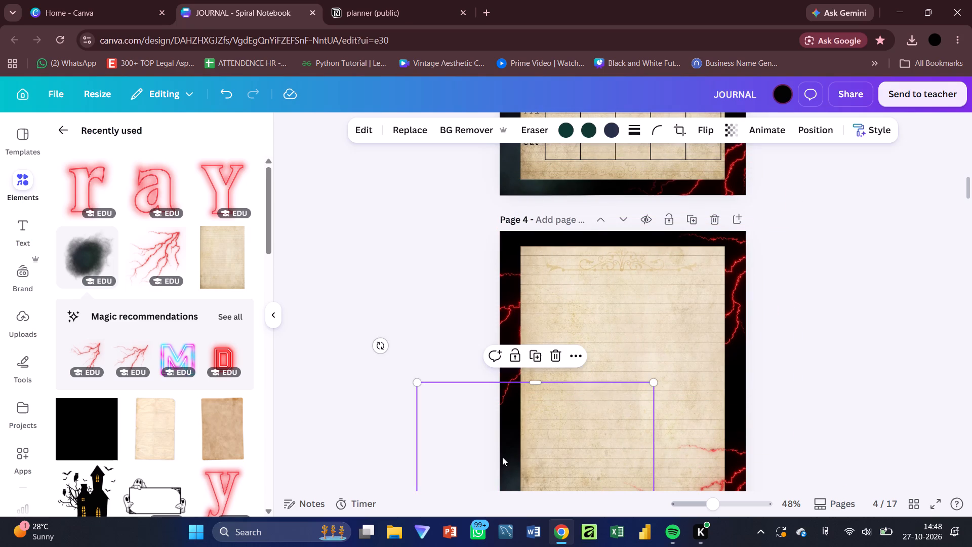
left_click_drag(570, 443, 654, 212)
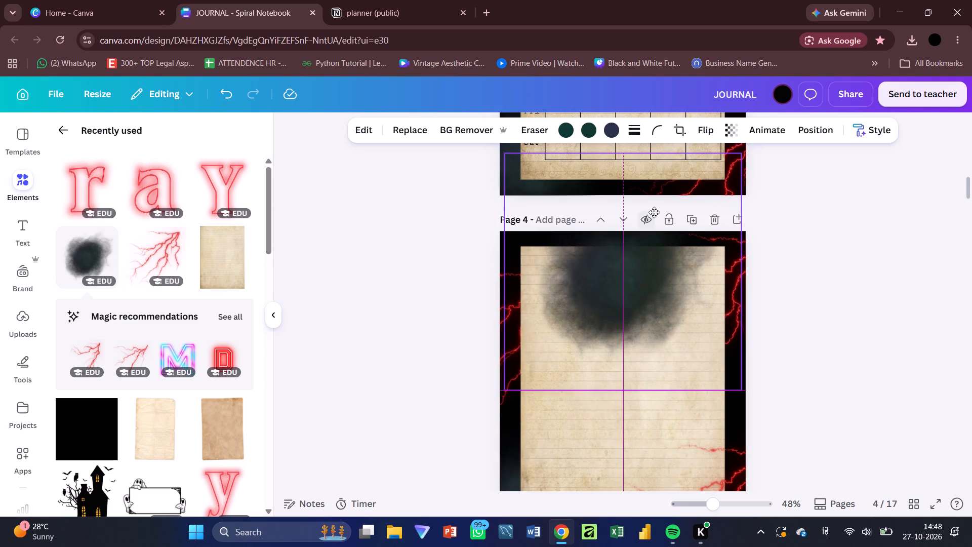
left_click_drag(654, 212, 656, 212)
key("ctrl+bracketleft")
key("ctrl+bracketleft")
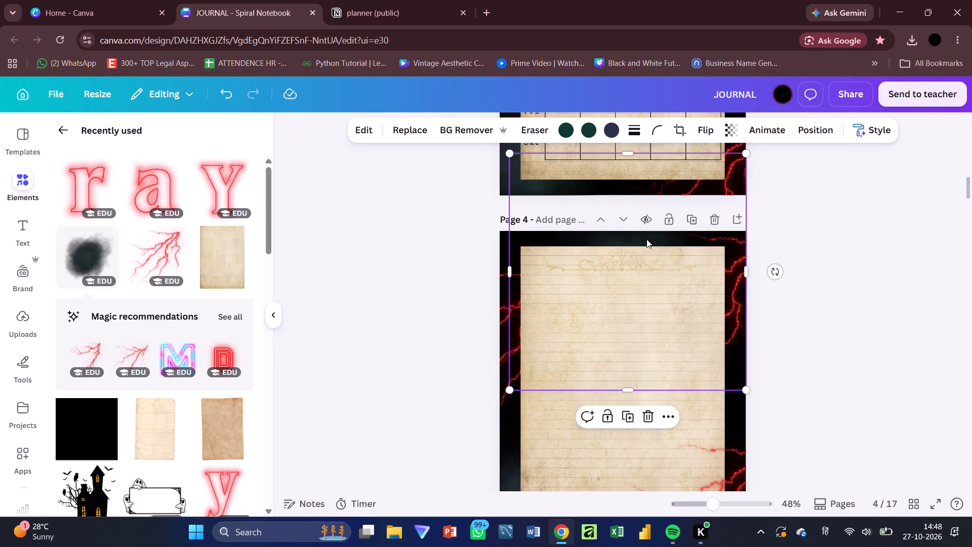
left_click(950, 286)
Send the bottom-right lightning graphic on page 4 behind the paper.
scroll(950, 286, "down", 1)
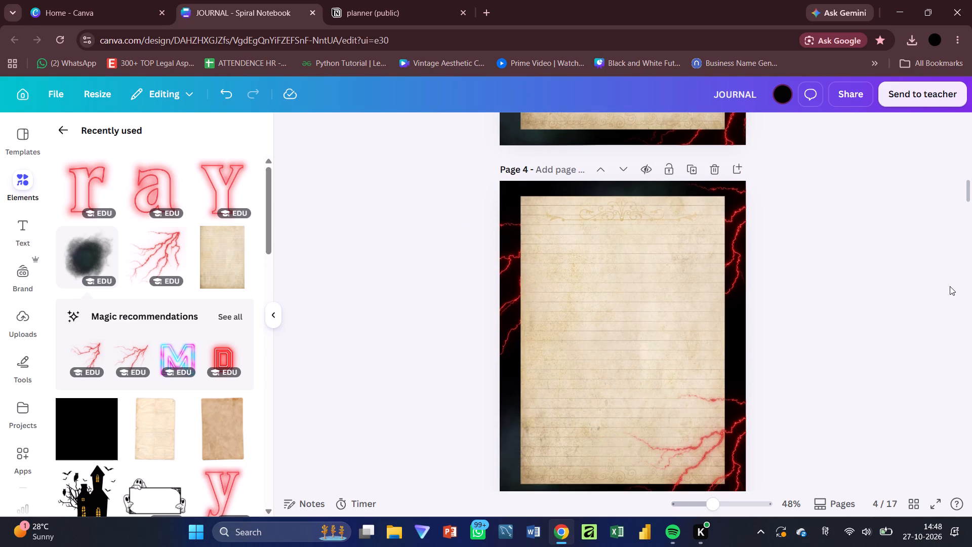
left_click(698, 392)
key("ctrl+bracketleft")
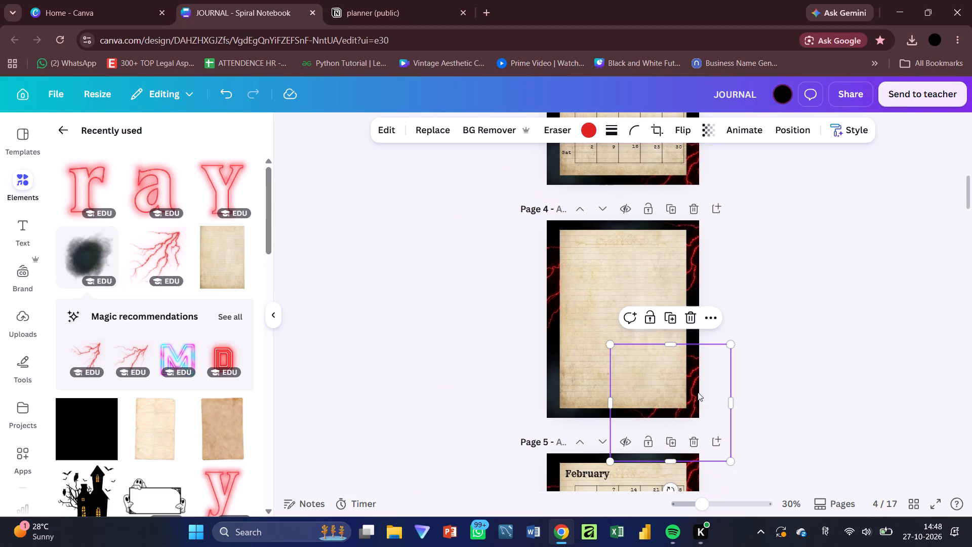
left_click(806, 260)
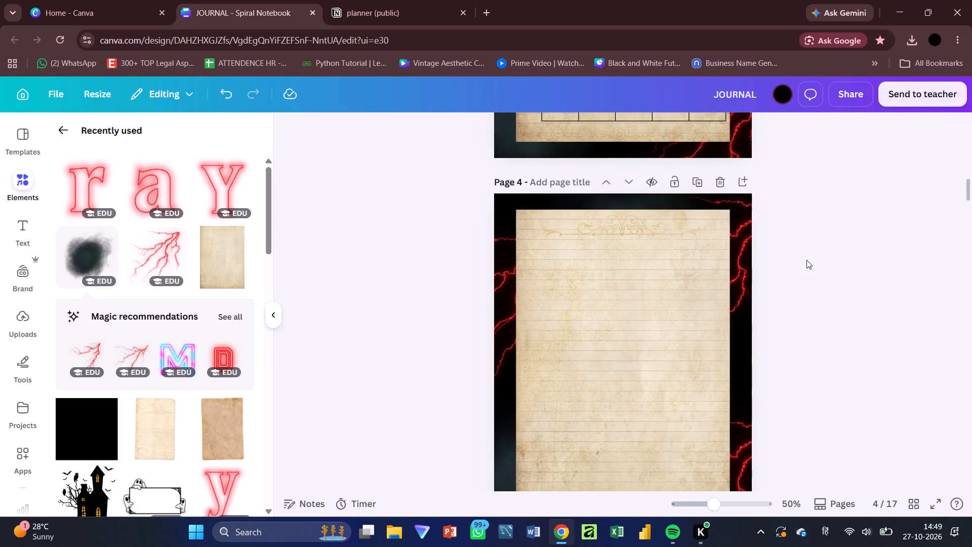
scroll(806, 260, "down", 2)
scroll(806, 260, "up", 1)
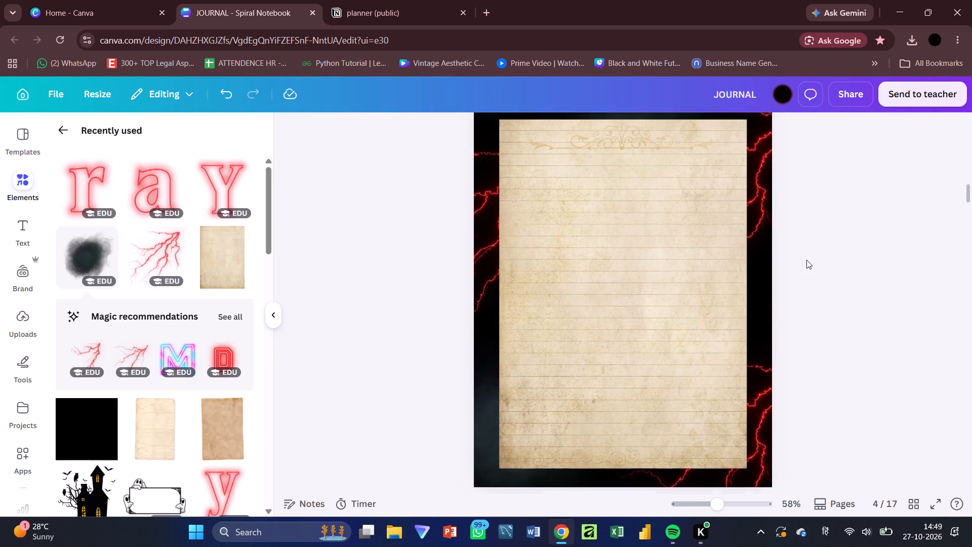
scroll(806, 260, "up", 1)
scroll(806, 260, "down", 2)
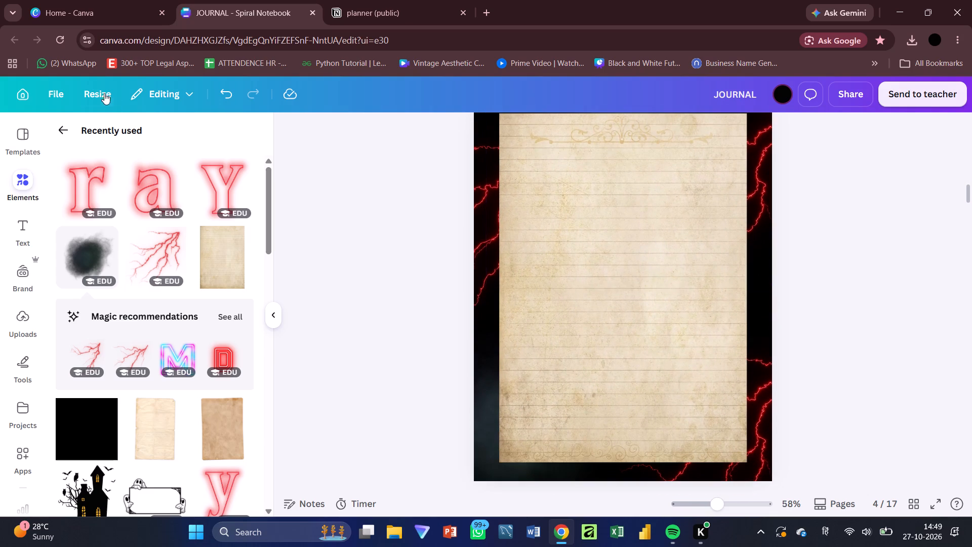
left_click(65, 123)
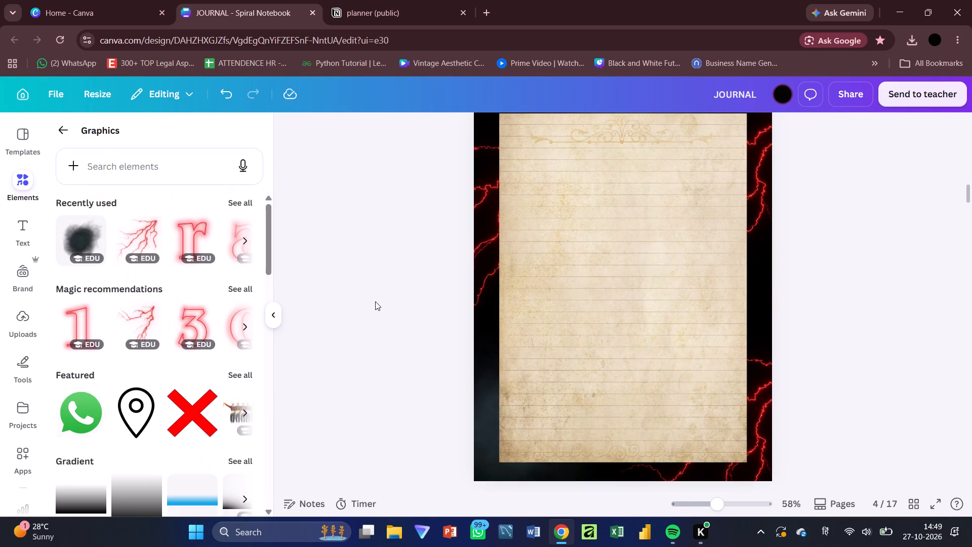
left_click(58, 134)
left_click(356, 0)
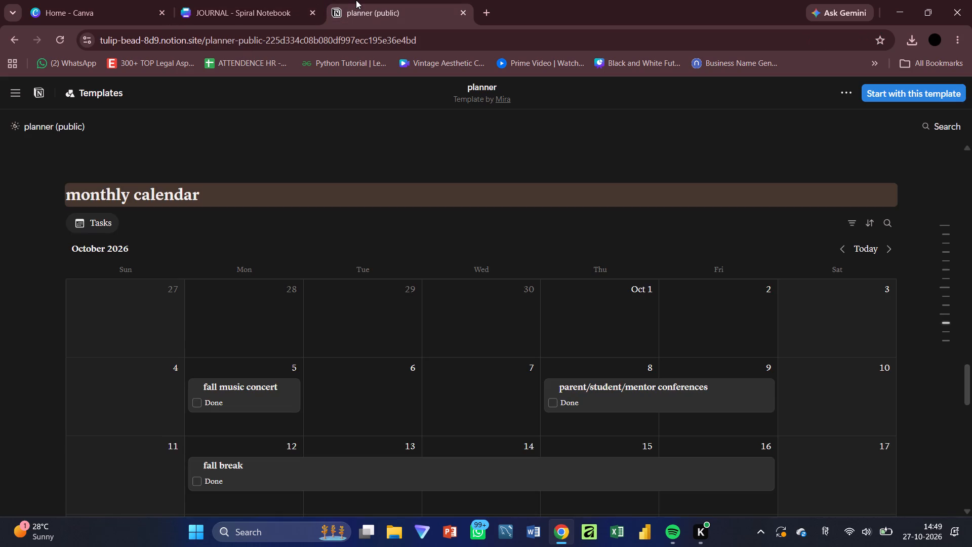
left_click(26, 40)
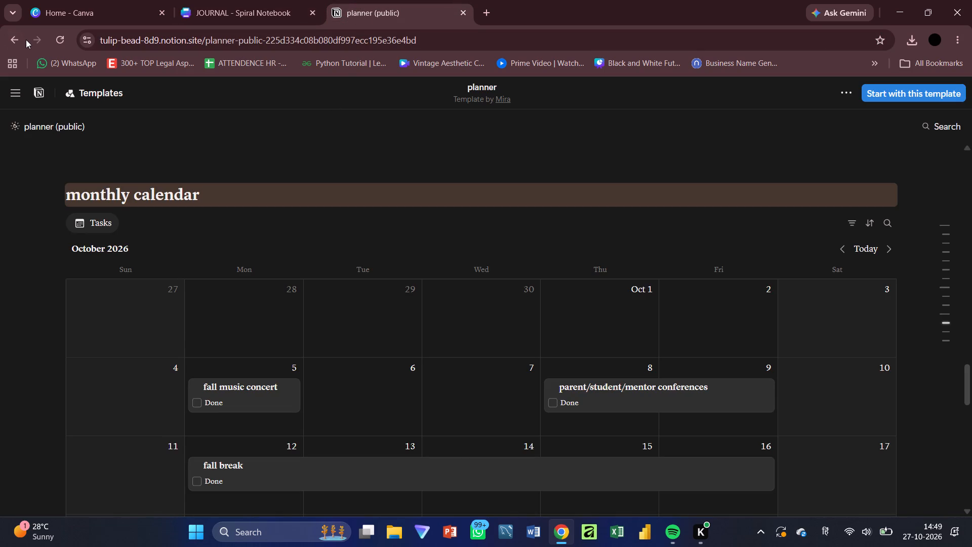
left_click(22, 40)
Close the planner template page and search Google for "pages to include in a planner".
left_click(482, 8)
left_click(464, 12)
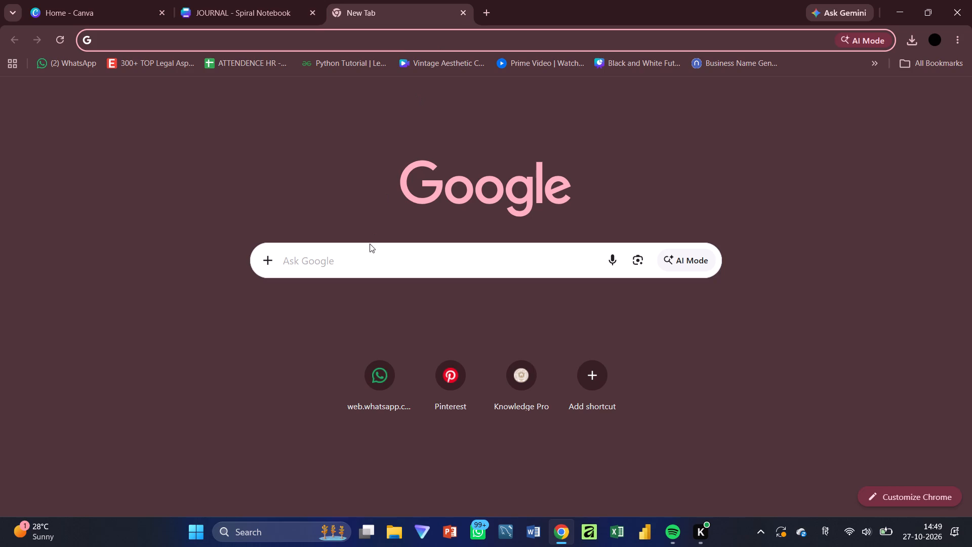
left_click(365, 272)
type("pages to inclu")
key("Return")
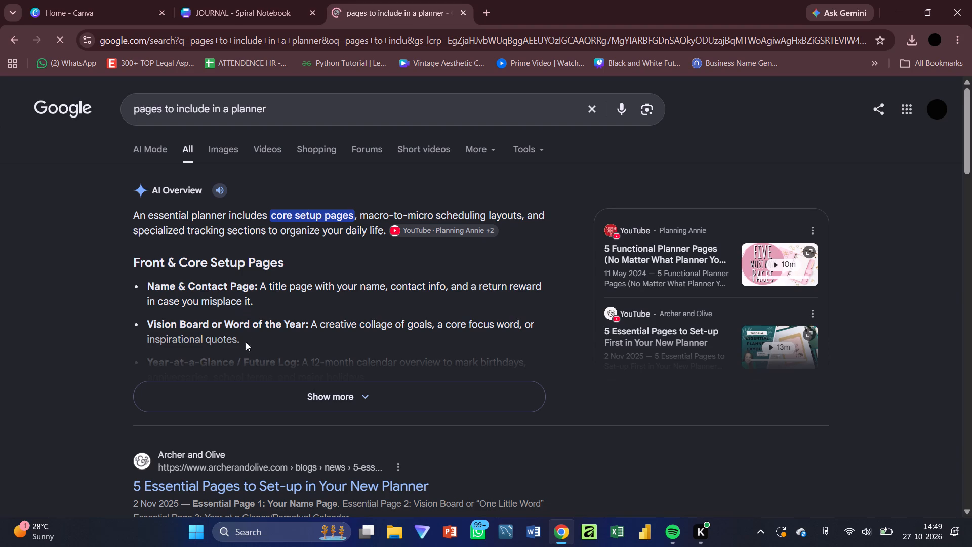
Read the expanded AI overview's suggestions for front and core setup pages and core scheduling spreads.
left_click(251, 391)
scroll(267, 345, "down", 1)
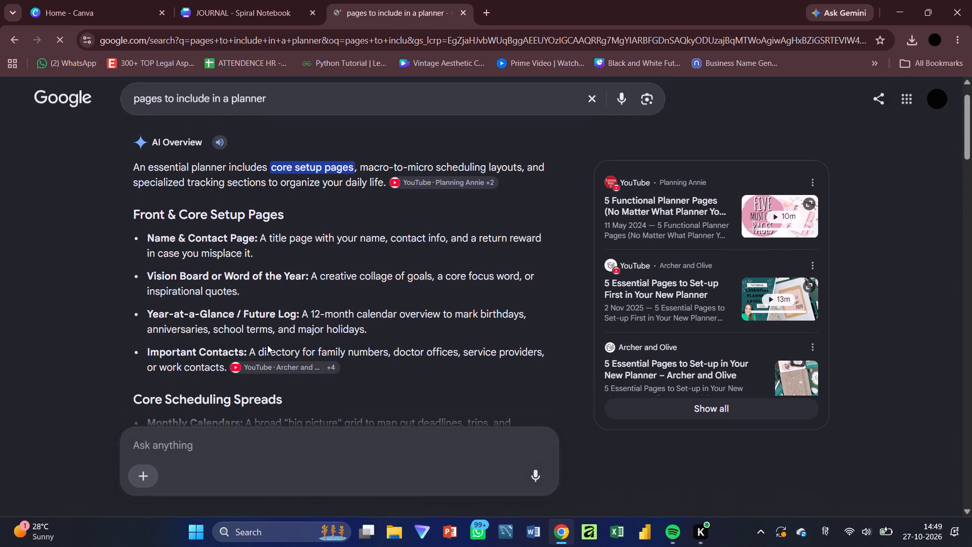
scroll(267, 345, "down", 2)
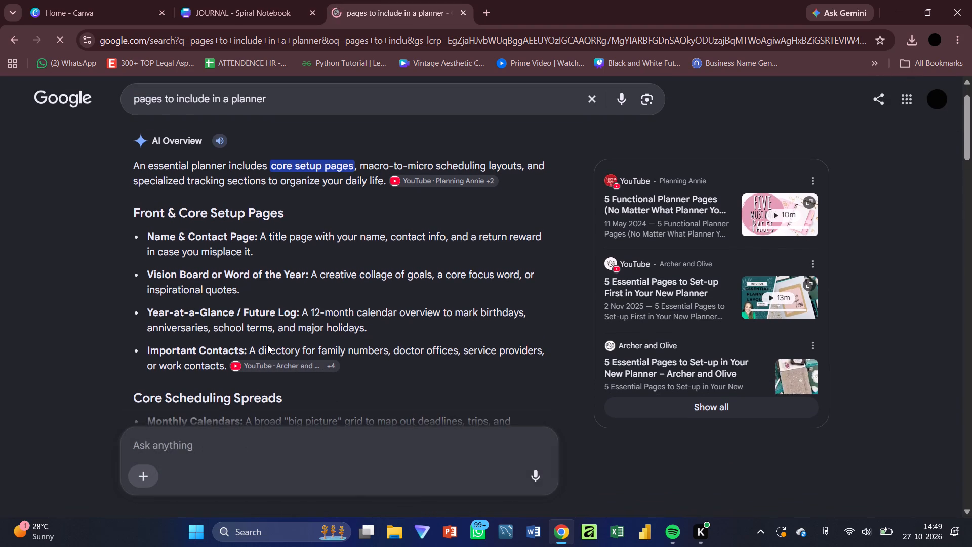
scroll(267, 345, "down", 2)
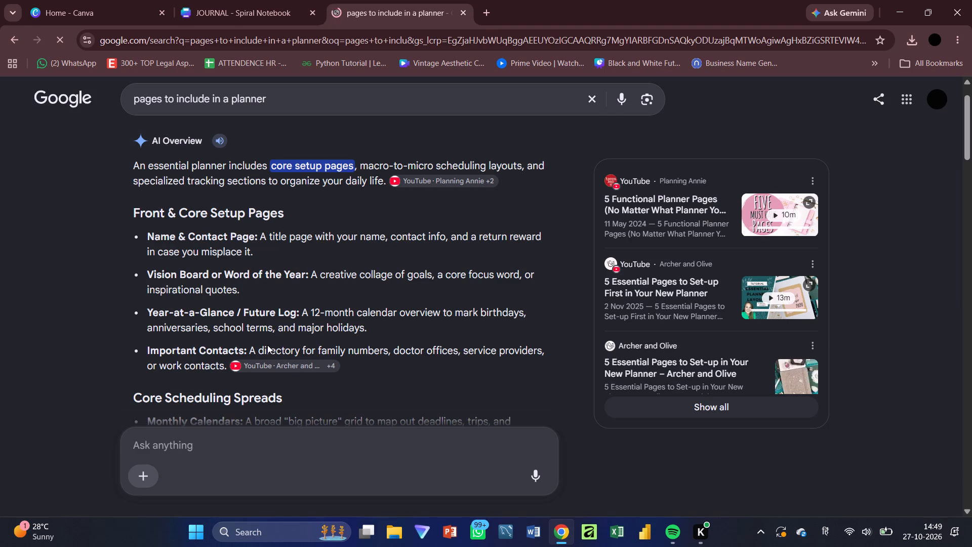
scroll(267, 345, "down", 1)
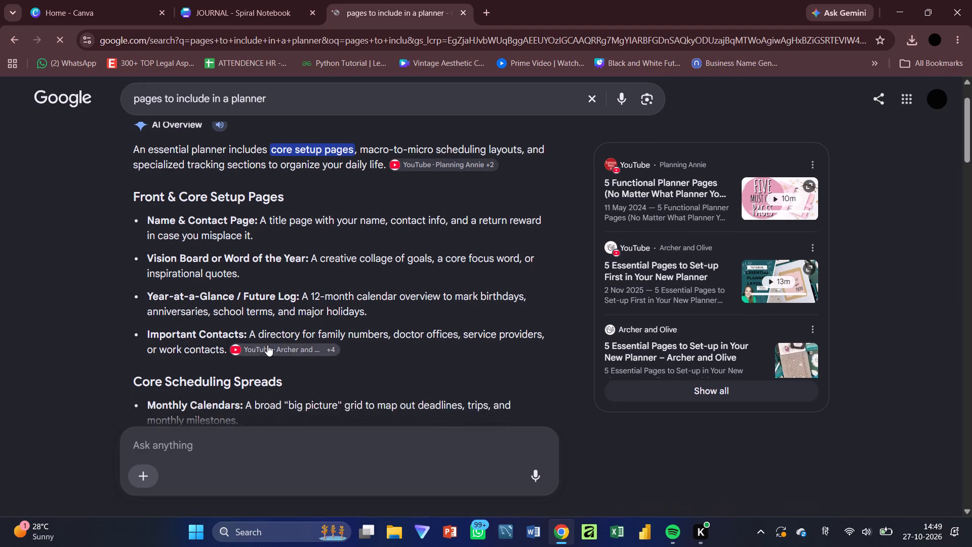
scroll(267, 345, "down", 1)
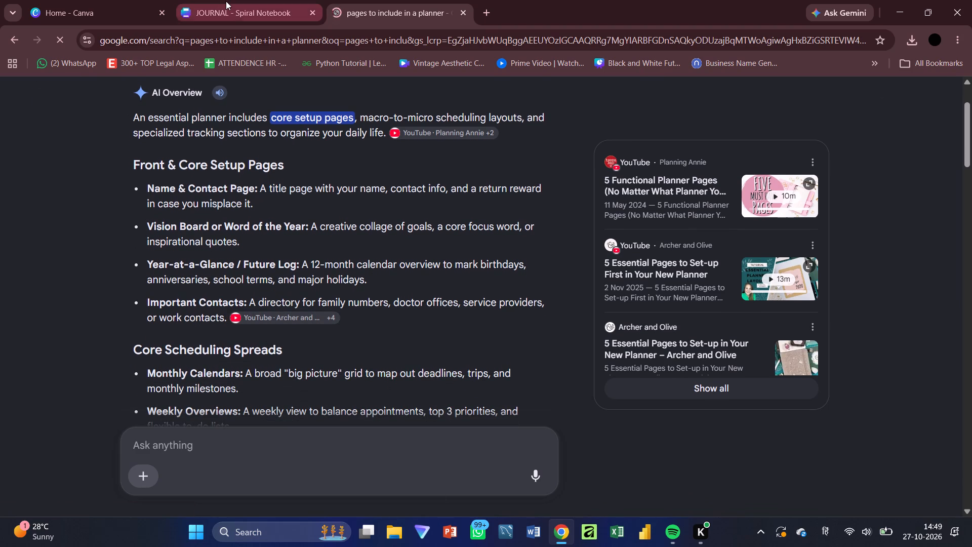
Back in the journal design, delete the question "What goals do you want to achieve:" from the 2026 Audit list on page 2.
left_click(226, 1)
scroll(363, 245, "up", 9)
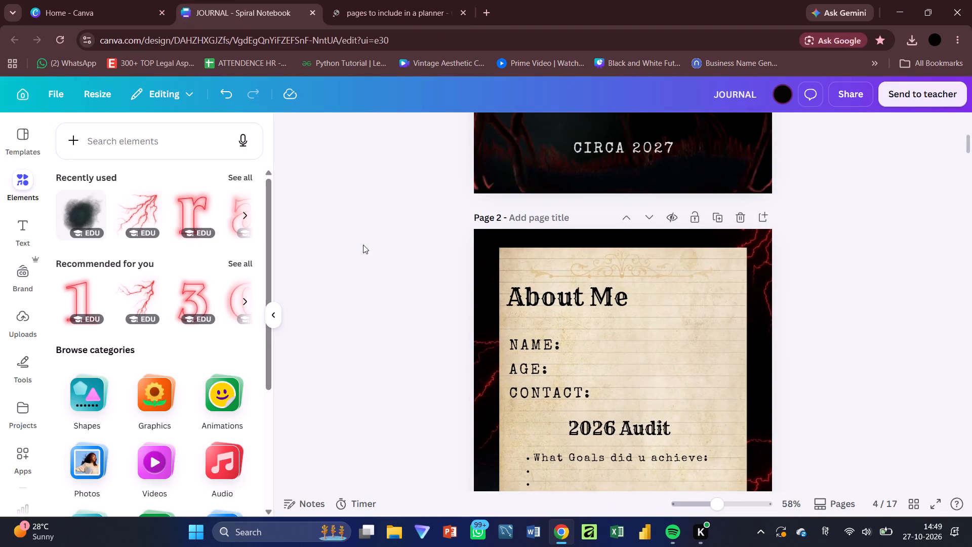
scroll(363, 245, "down", 2)
left_click(581, 332)
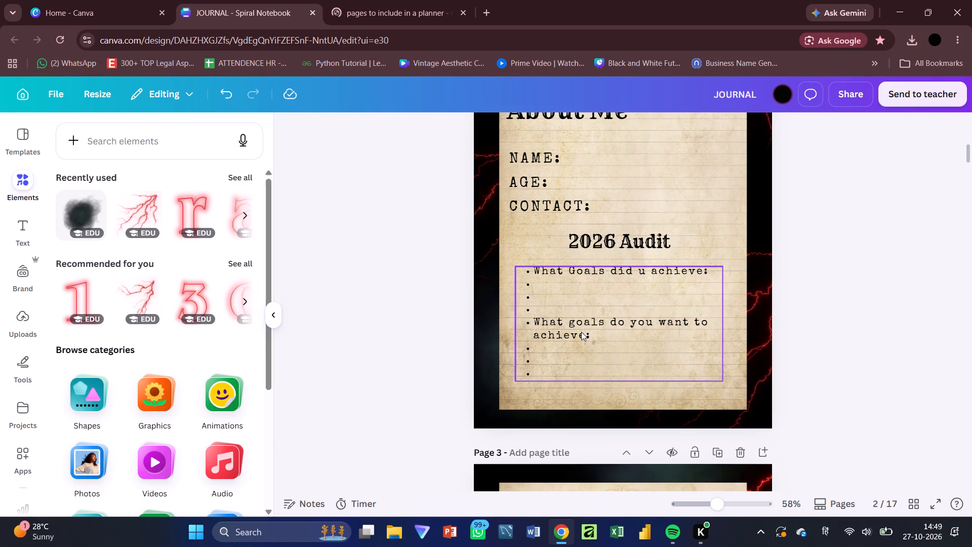
double_click(594, 331)
left_click(592, 334)
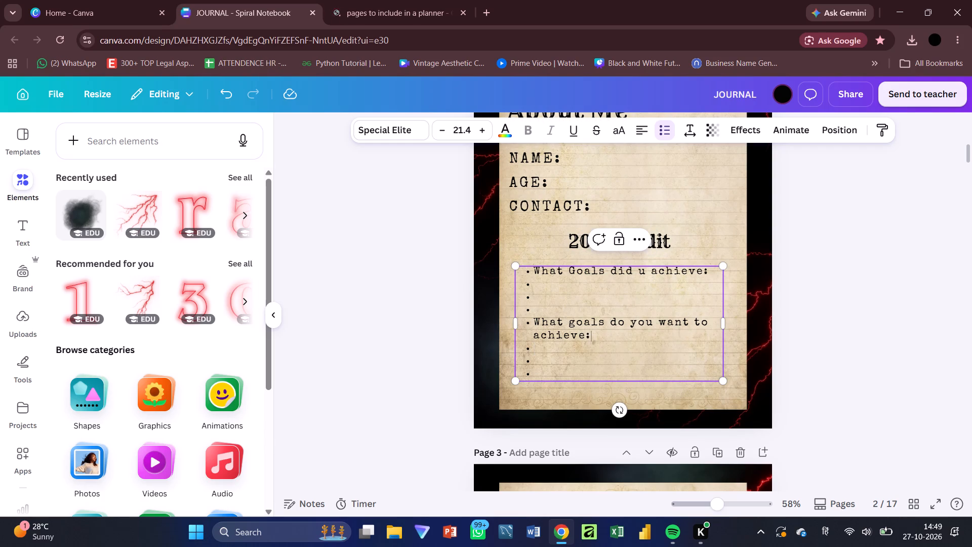
key("BackSpace")
key("BackSpace")
key("BackSpace")
key("BackSpace")
key("BackSpace")
key("BackSpace")
key("BackSpace")
key("BackSpace")
key("BackSpace")
key("BackSpace")
key("BackSpace")
key("BackSpace")
key("BackSpace")
key("BackSpace")
key("BackSpace")
key("BackSpace")
key("BackSpace")
key("BackSpace")
key("BackSpace")
key("BackSpace")
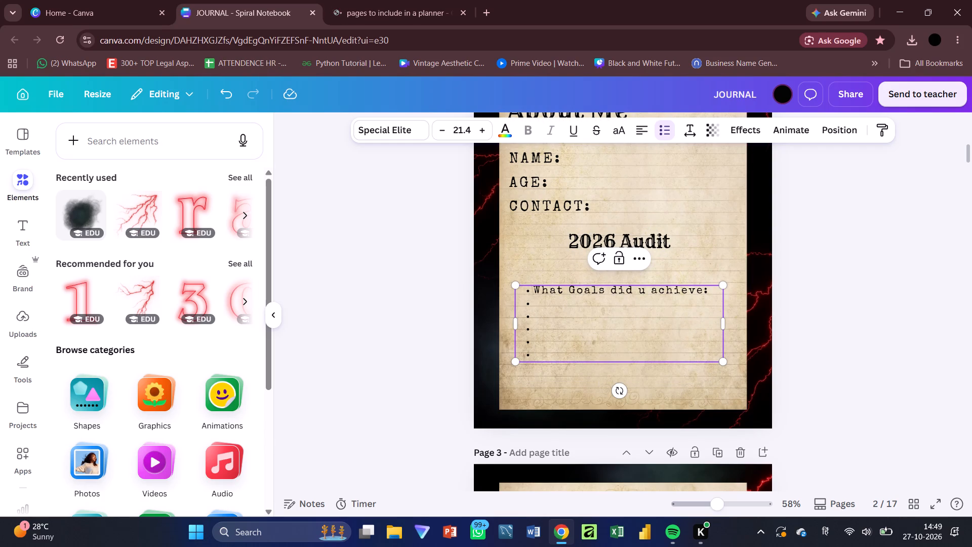
Reword the first audit question to "What Goals did I achieve:".
left_click(647, 293)
key("BackSpace")
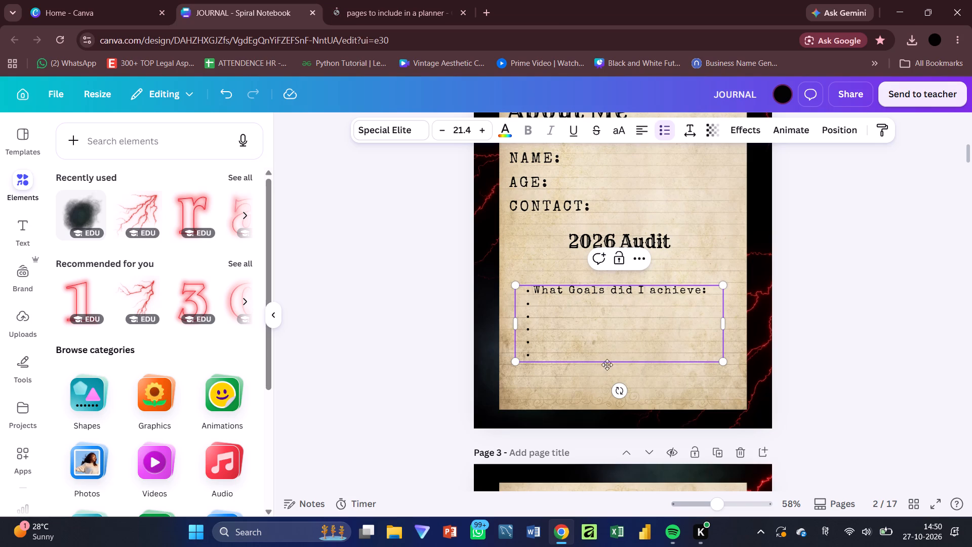
Add a new bullet reading "WORD OF THE YEAR:" at the end of the 2026 Audit list.
left_click(574, 352)
key("Return")
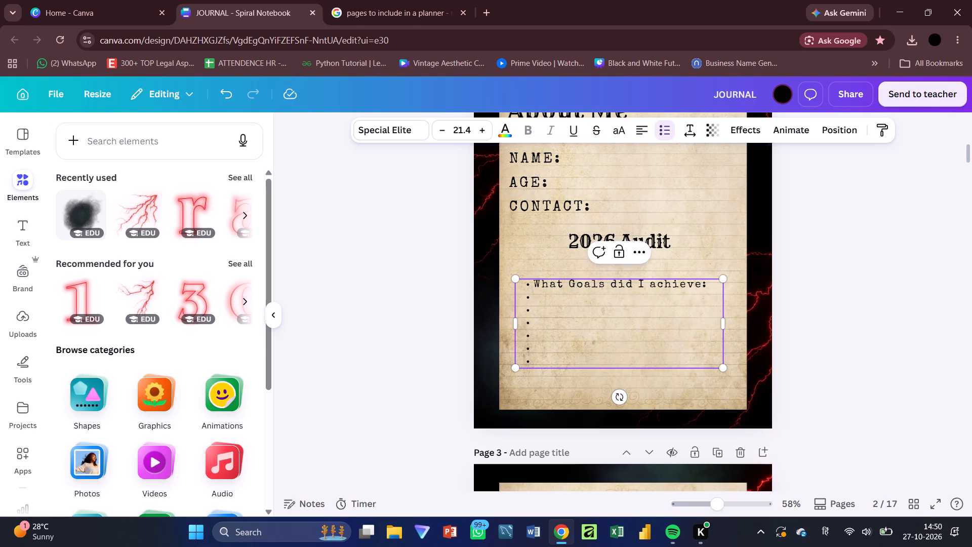
type("WORD OF THE YEAR")
key("space")
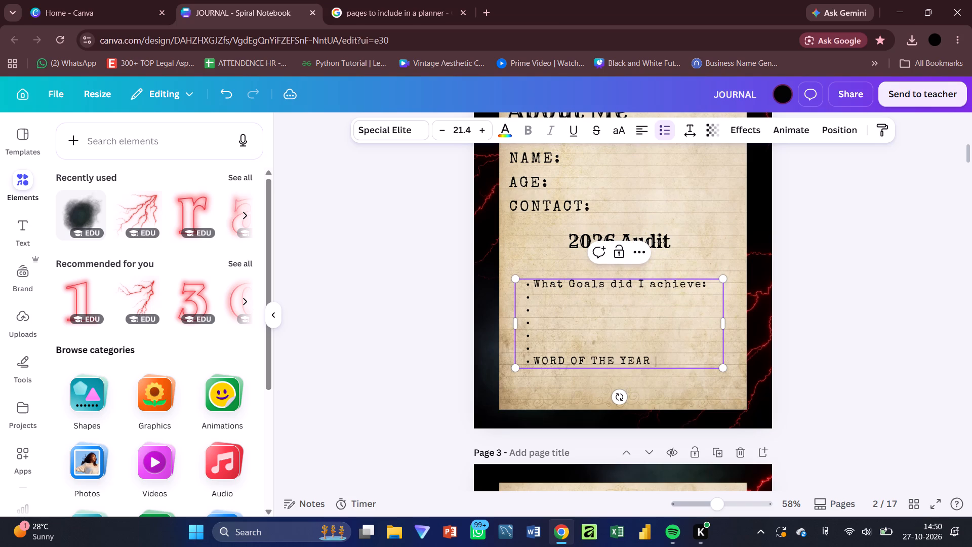
key("BackSpace")
type(":")
key("space")
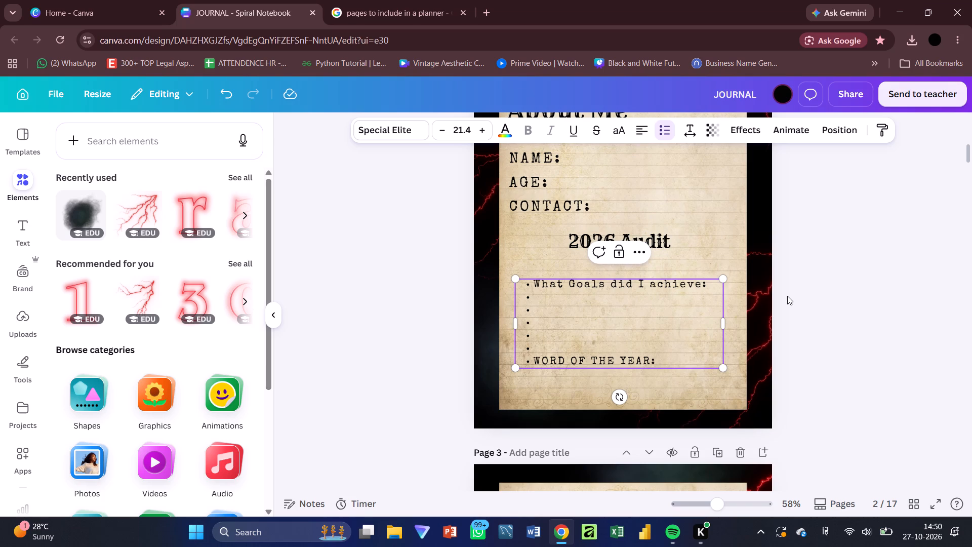
left_click(787, 296)
Look over the January page and page 4, and read the rest of the suggested planner pages, including routine trackers and flexible extras.
scroll(787, 296, "down", 5)
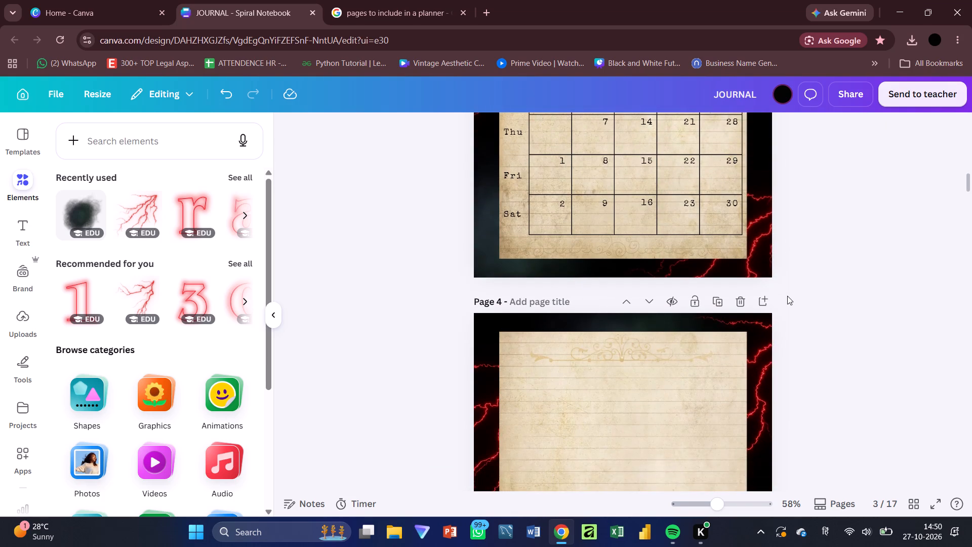
scroll(787, 296, "up", 3)
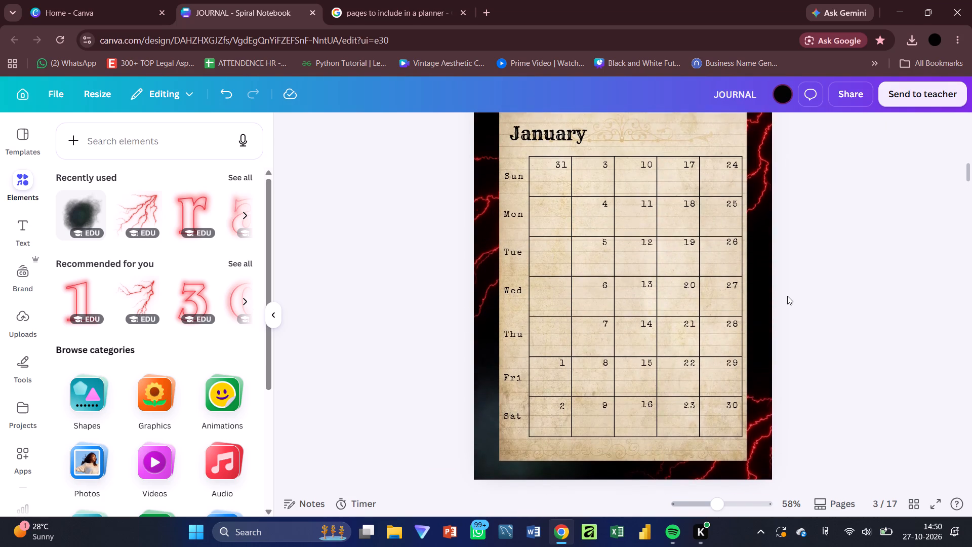
scroll(787, 296, "up", 1)
left_click(352, 0)
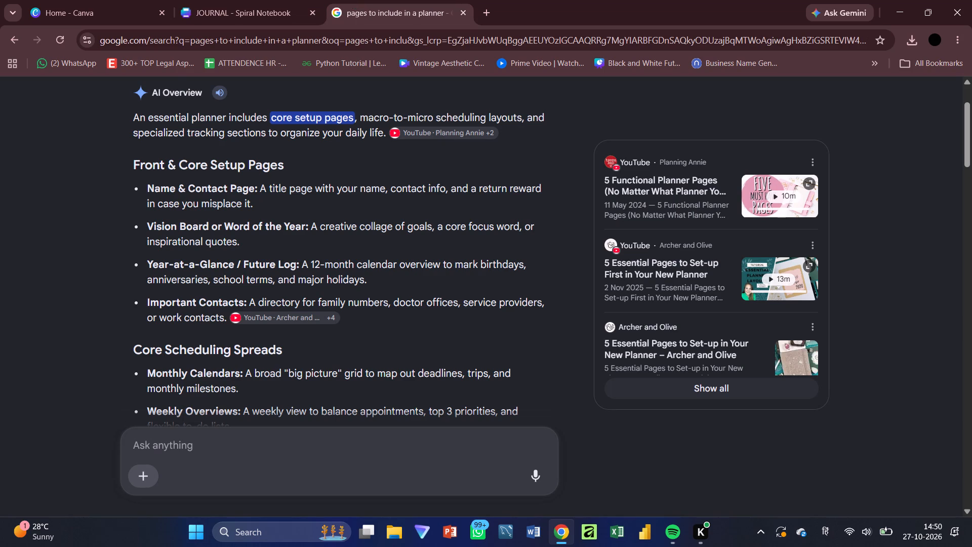
scroll(299, 373, "down", 1)
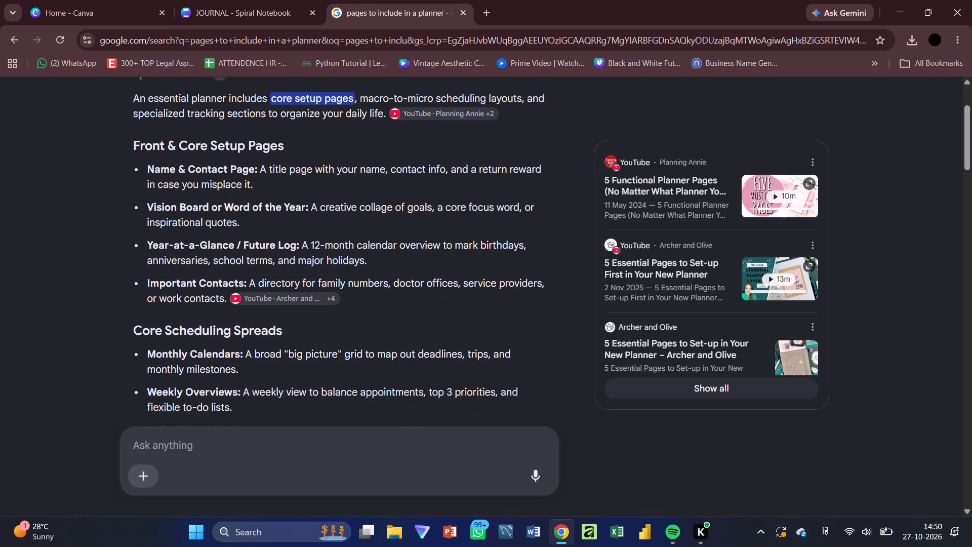
scroll(299, 373, "down", 1)
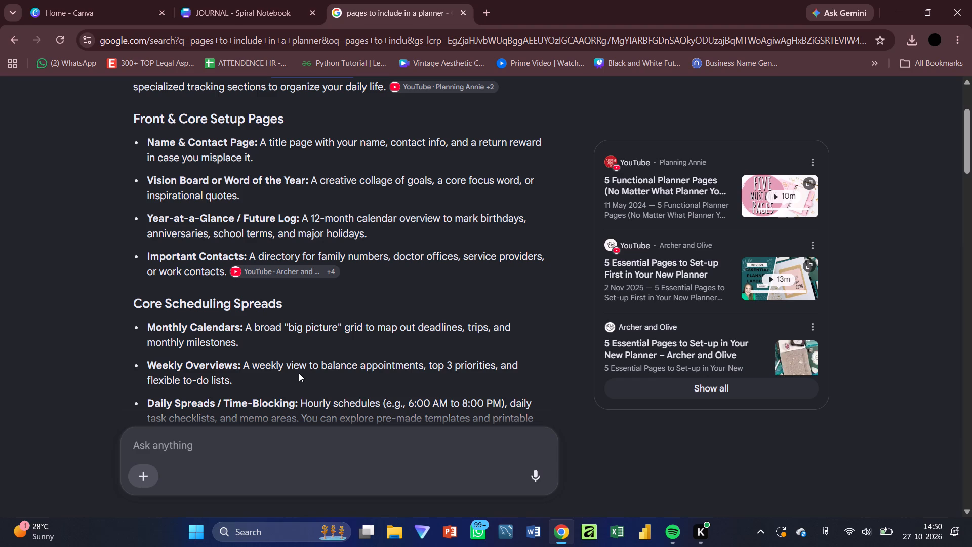
scroll(299, 373, "down", 1)
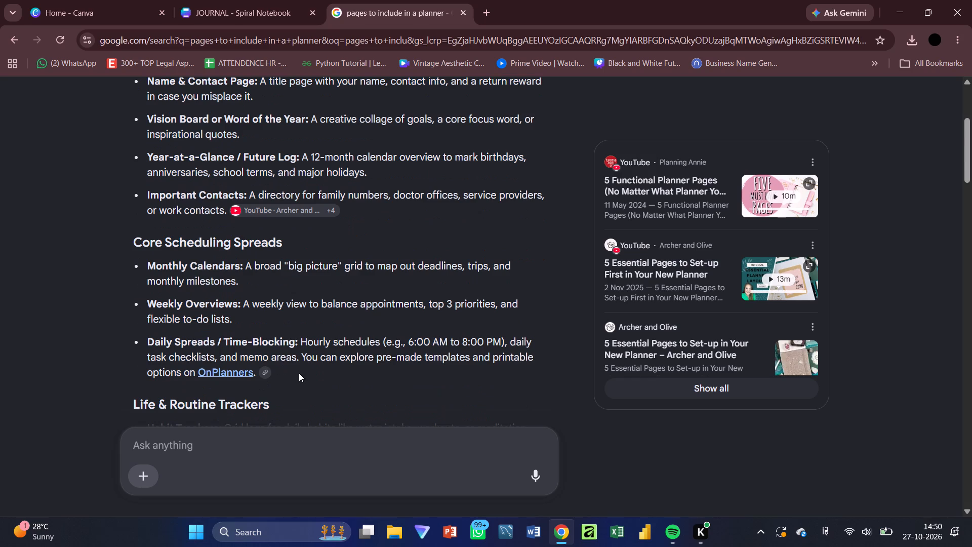
scroll(299, 373, "down", 2)
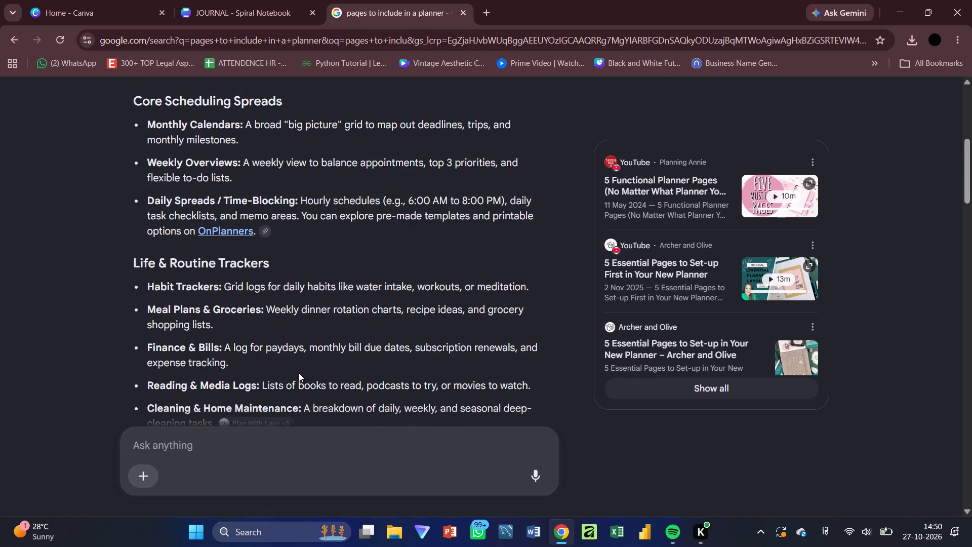
scroll(299, 373, "down", 2)
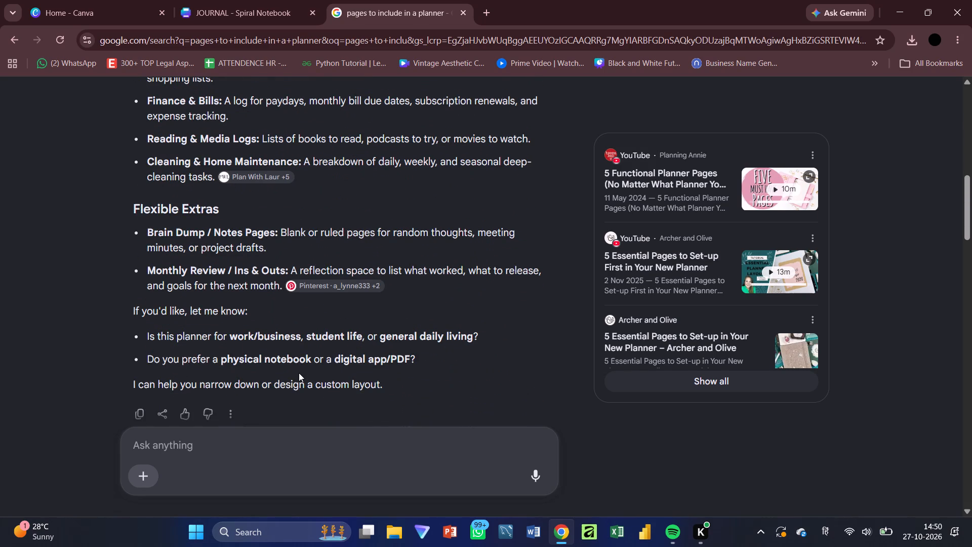
Return to the journal design and review its pages from the cover through the blank lined page 4 and the February calendar.
left_click(251, 0)
scroll(426, 207, "up", 8)
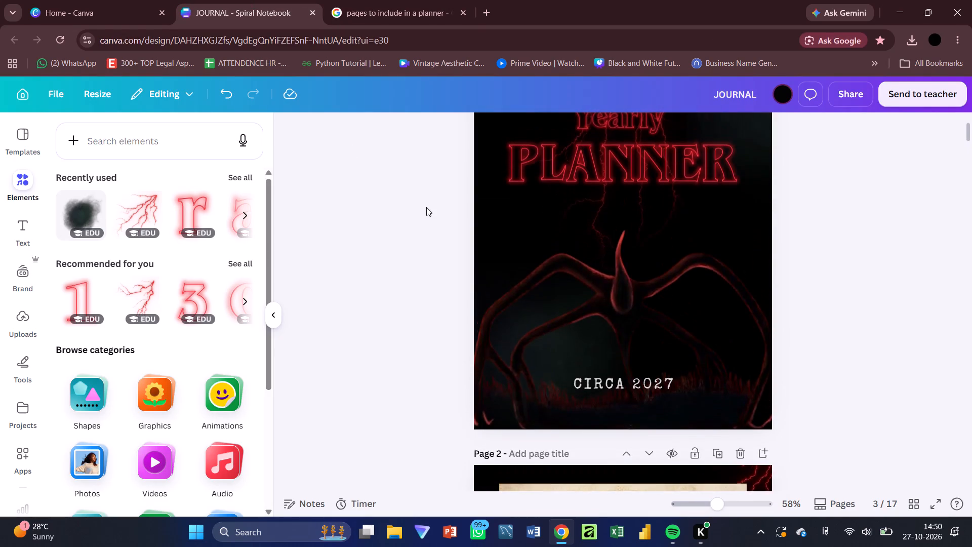
scroll(426, 207, "up", 1)
scroll(426, 207, "down", 1)
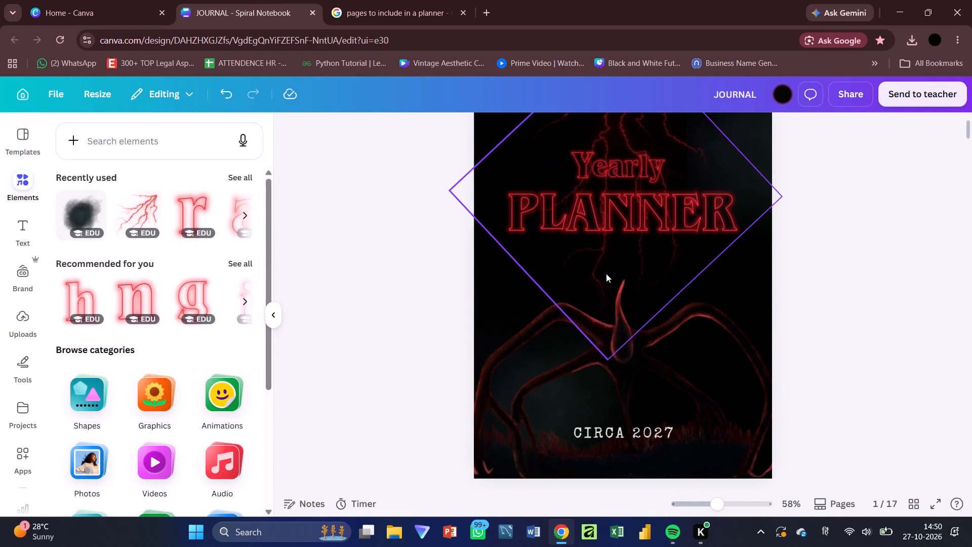
left_click(757, 289)
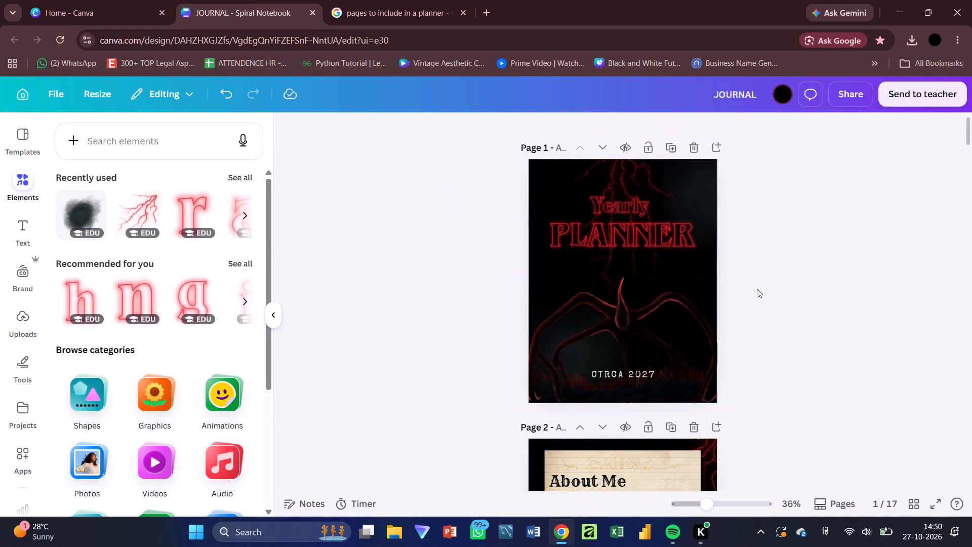
scroll(757, 289, "down", 3)
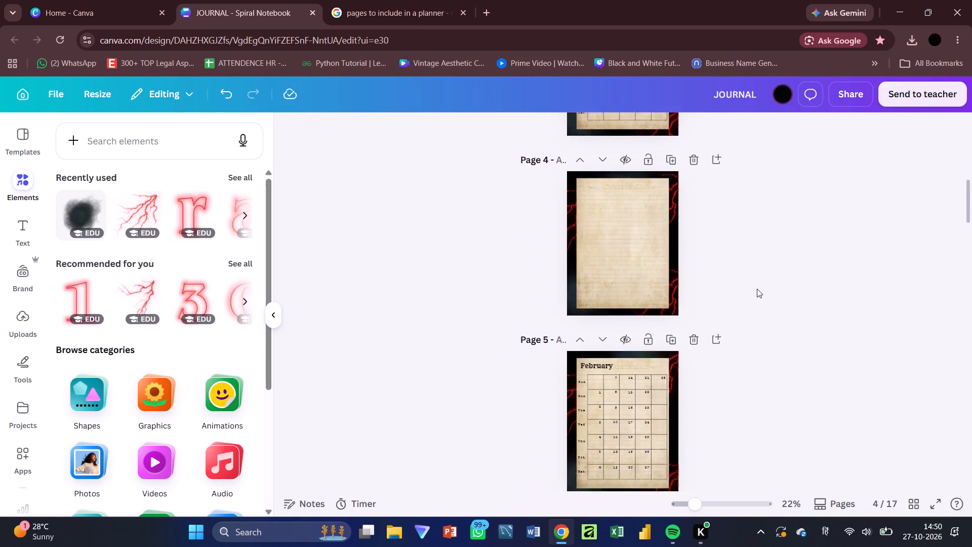
scroll(757, 289, "down", 3)
left_click(654, 201)
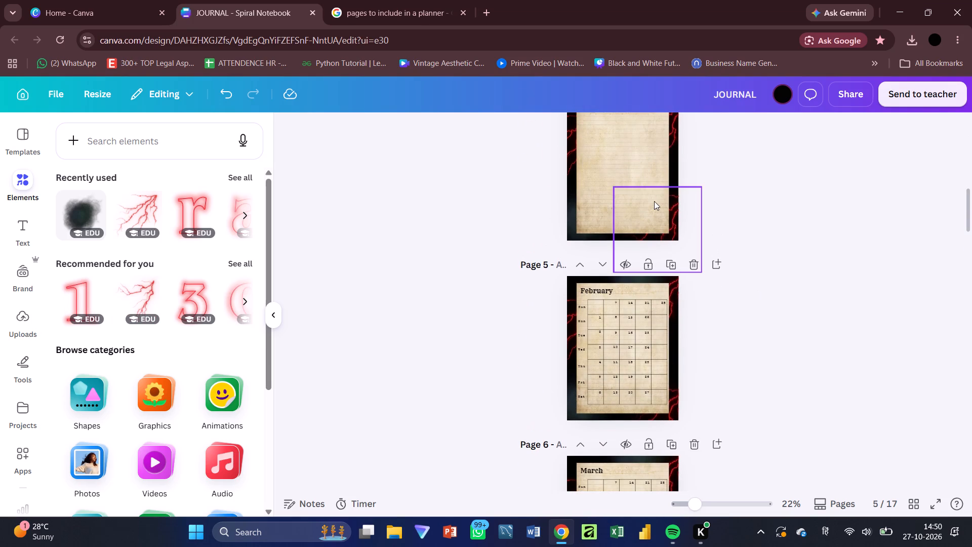
Duplicate the blank lined page 4 and place one copy after the February calendar and another after March.
left_click(710, 202)
left_click(674, 180)
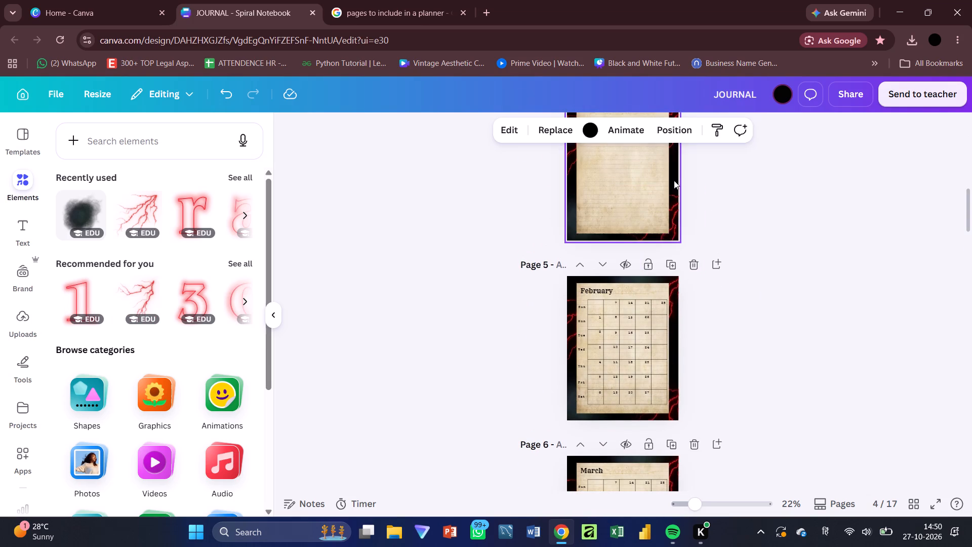
scroll(674, 180, "up", 1)
left_click(669, 153)
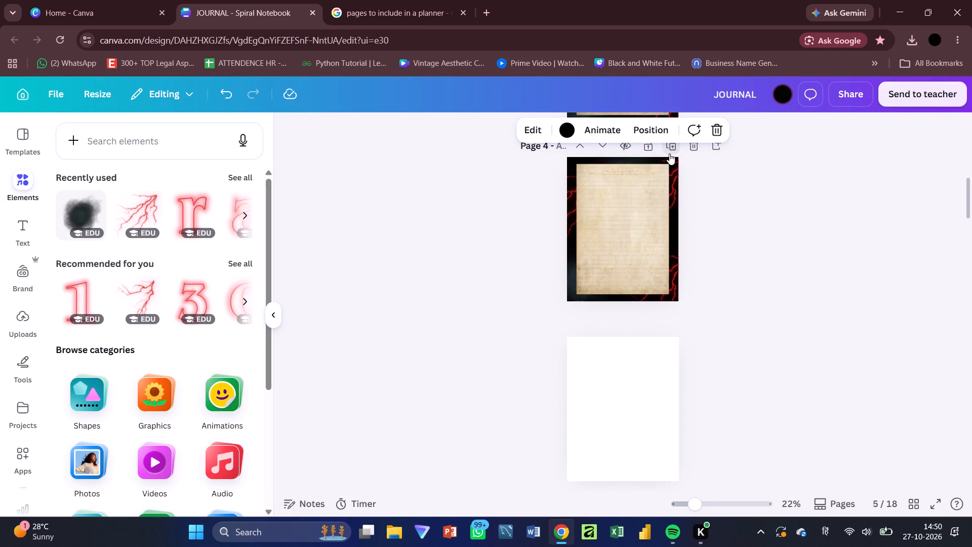
scroll(677, 262, "up", 2)
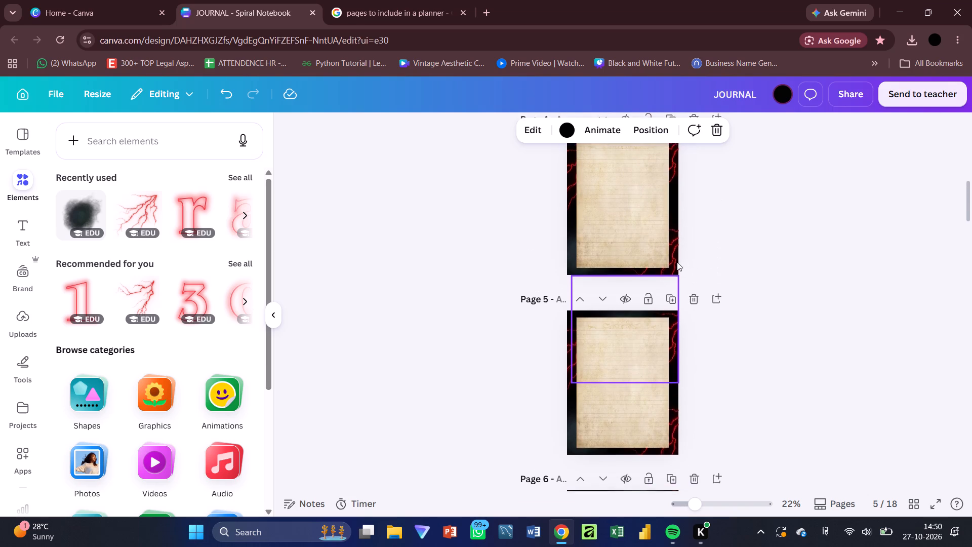
scroll(677, 262, "up", 1)
left_click(606, 312)
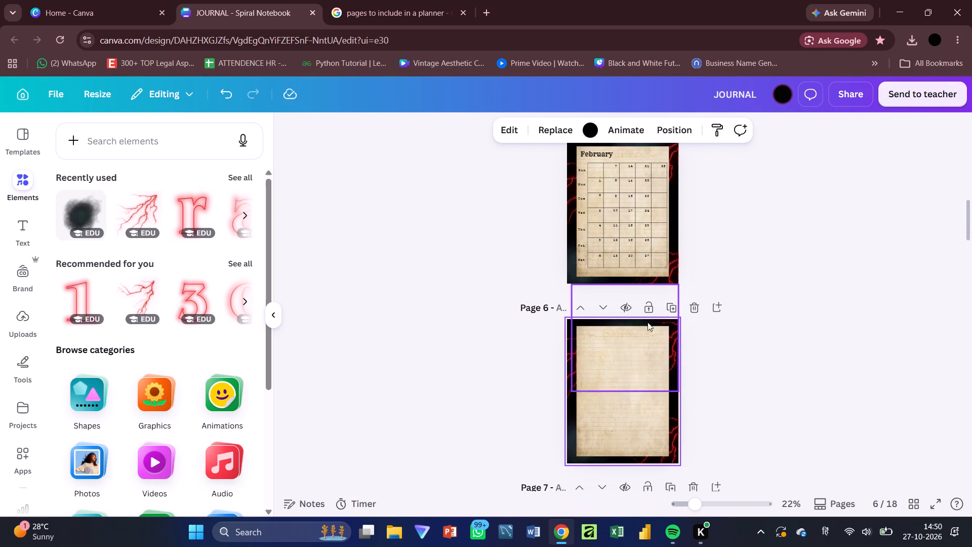
left_click(675, 309)
scroll(629, 380, "down", 1)
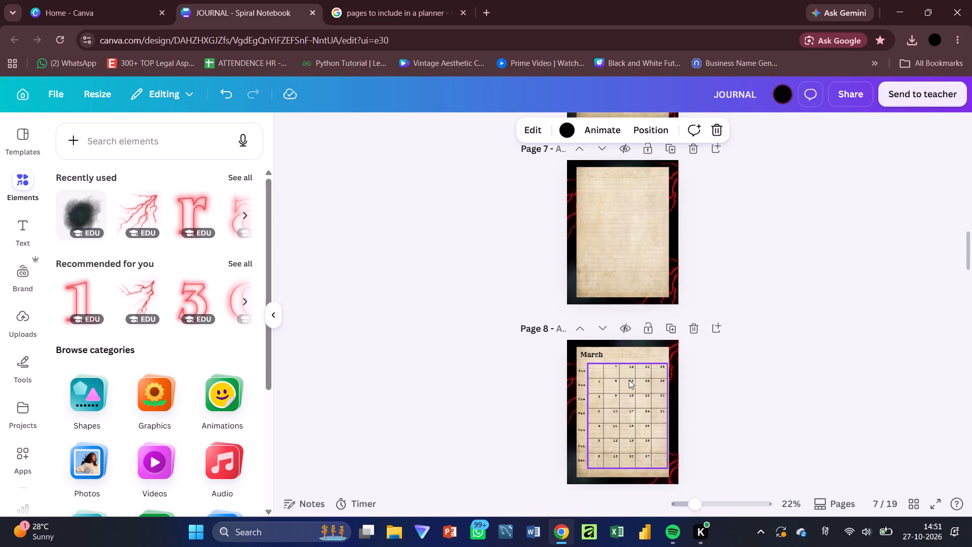
scroll(629, 380, "down", 1)
left_click(601, 193)
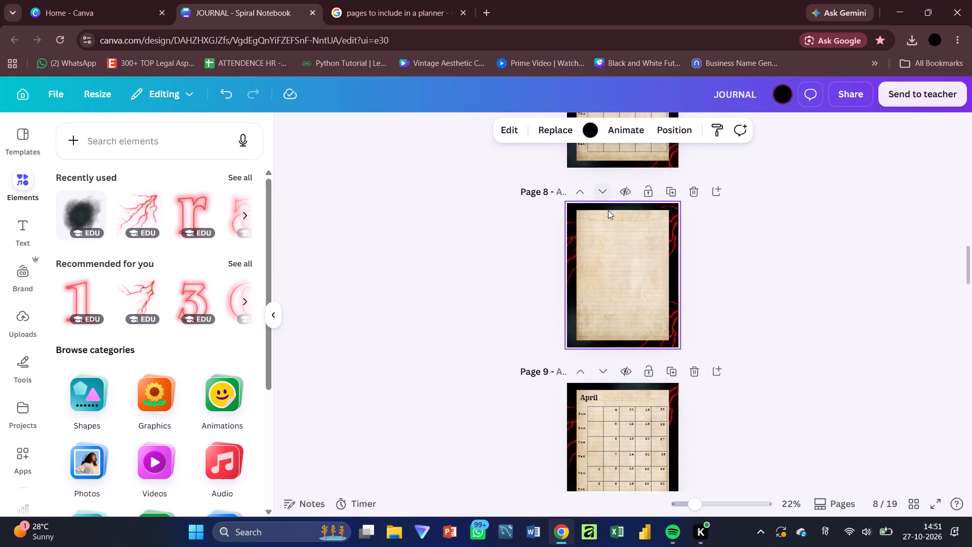
Keep duplicating the lined page, placing one copy after each of the April, May, June and July calendars.
left_click(672, 191)
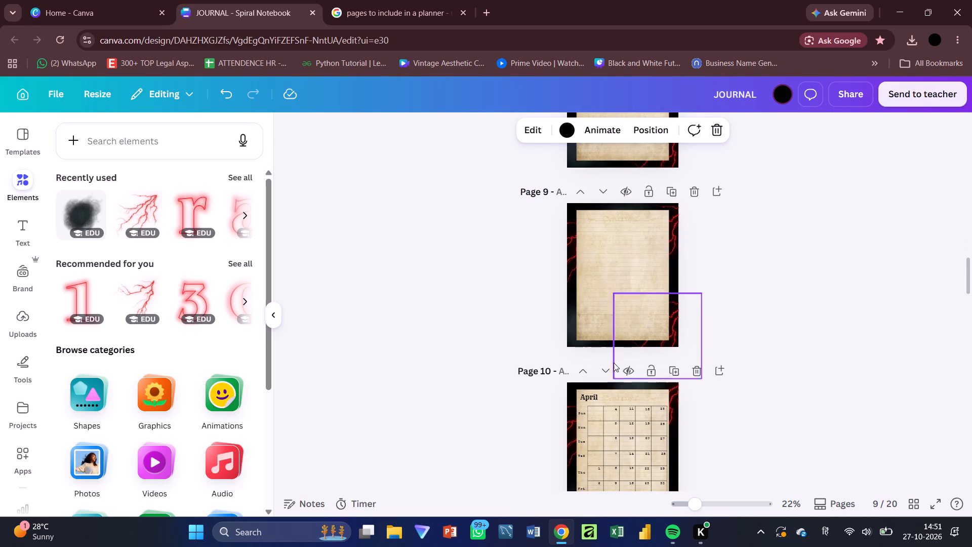
left_click(604, 190)
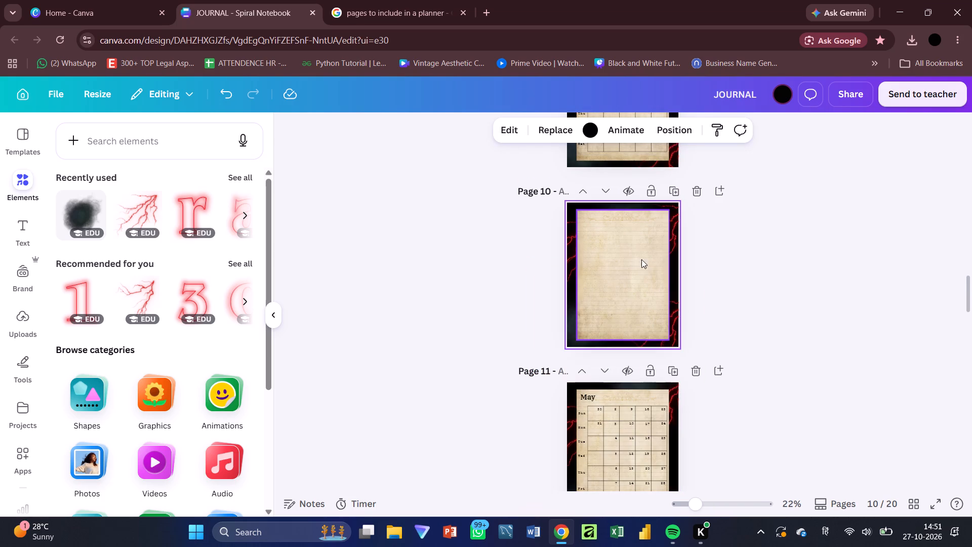
left_click(673, 193)
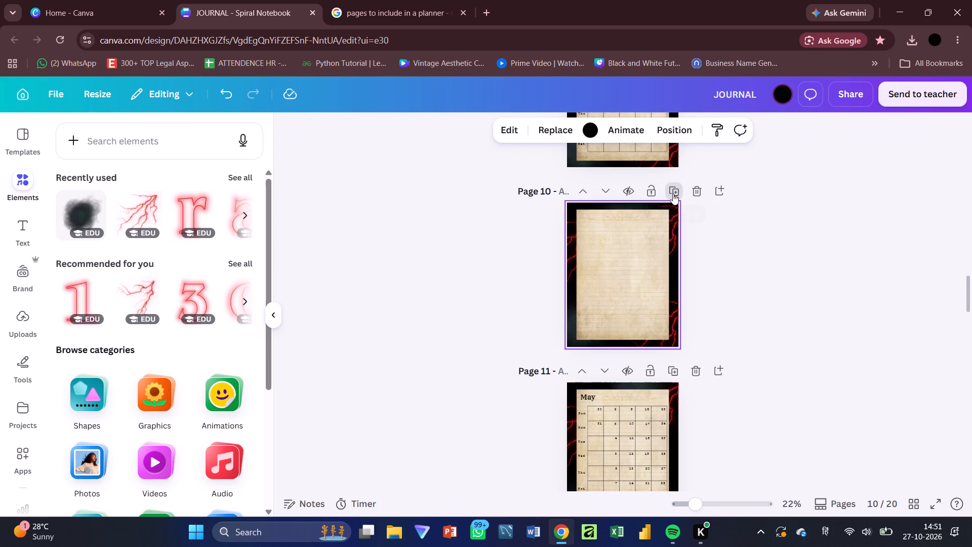
left_click(609, 190)
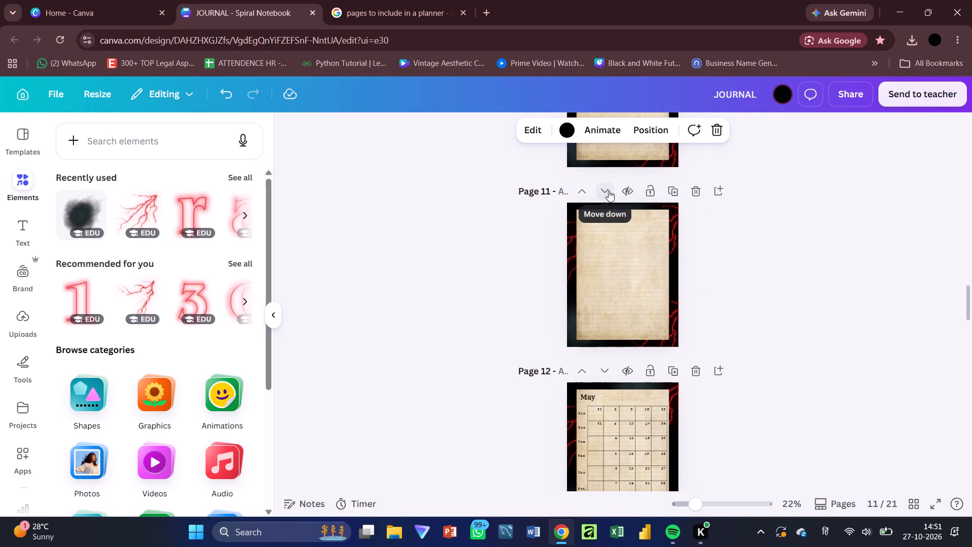
left_click(675, 194)
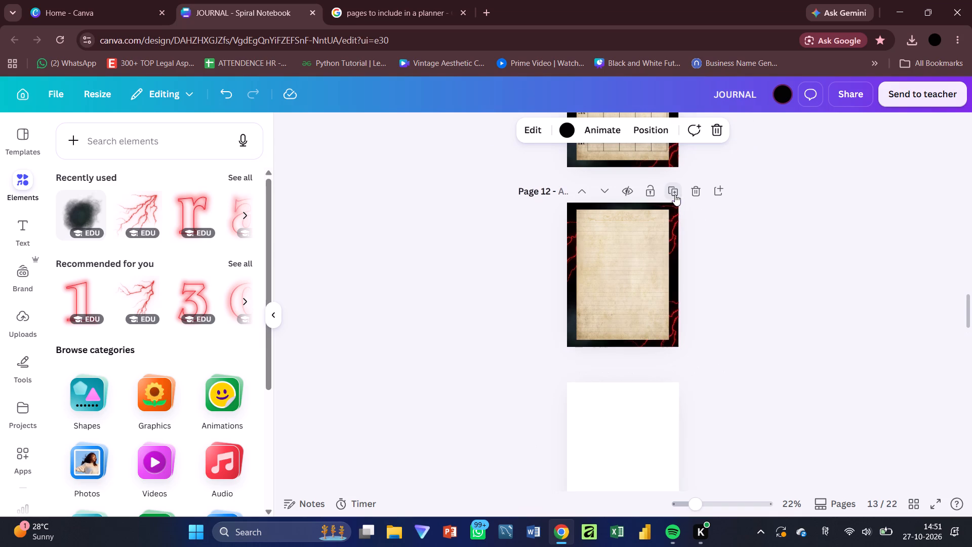
left_click(610, 187)
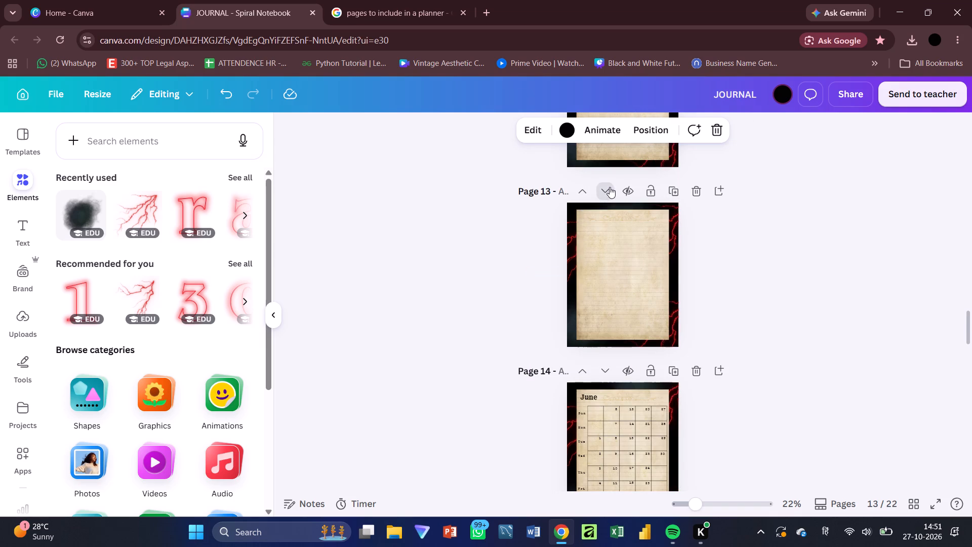
left_click(673, 189)
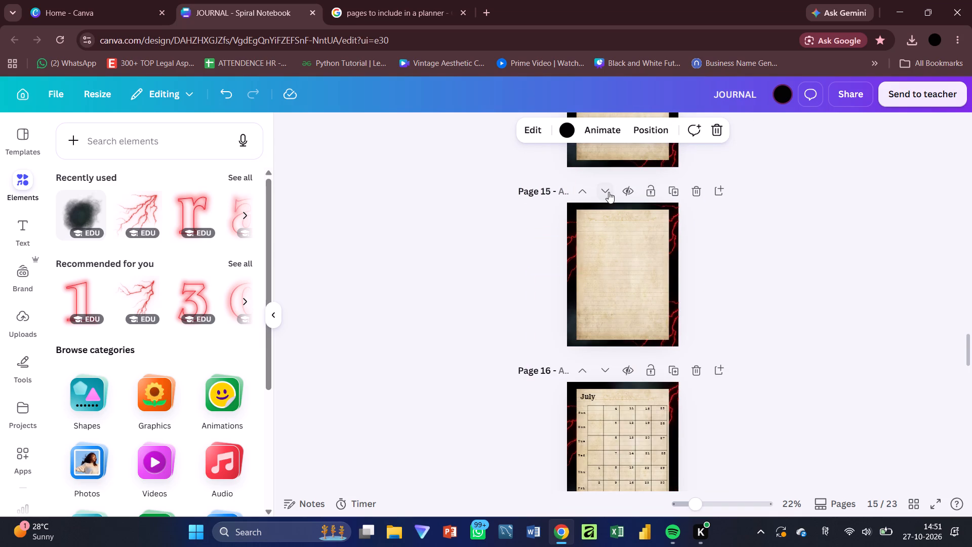
left_click(609, 192)
Add a copy of the lined page after each of the August, September, October, November and December calendars.
left_click(678, 191)
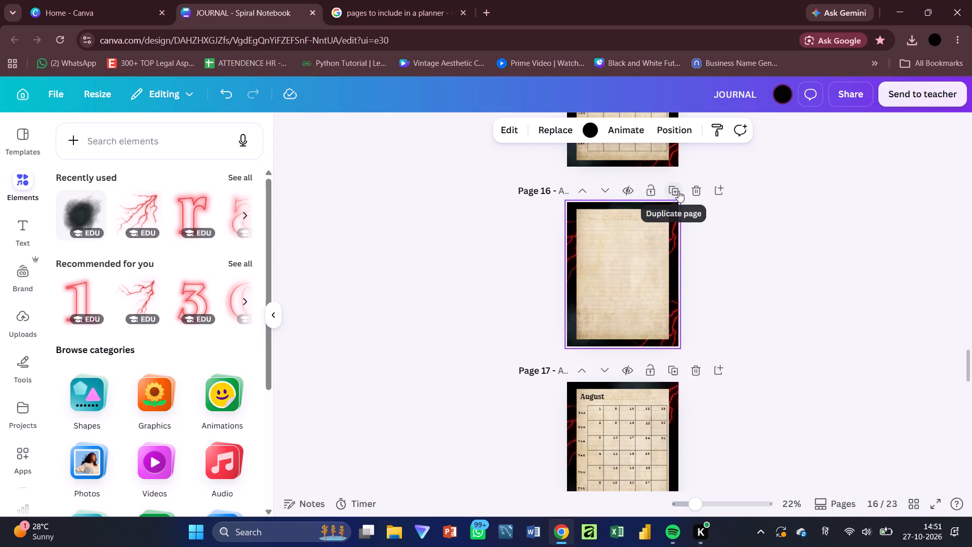
left_click(602, 185)
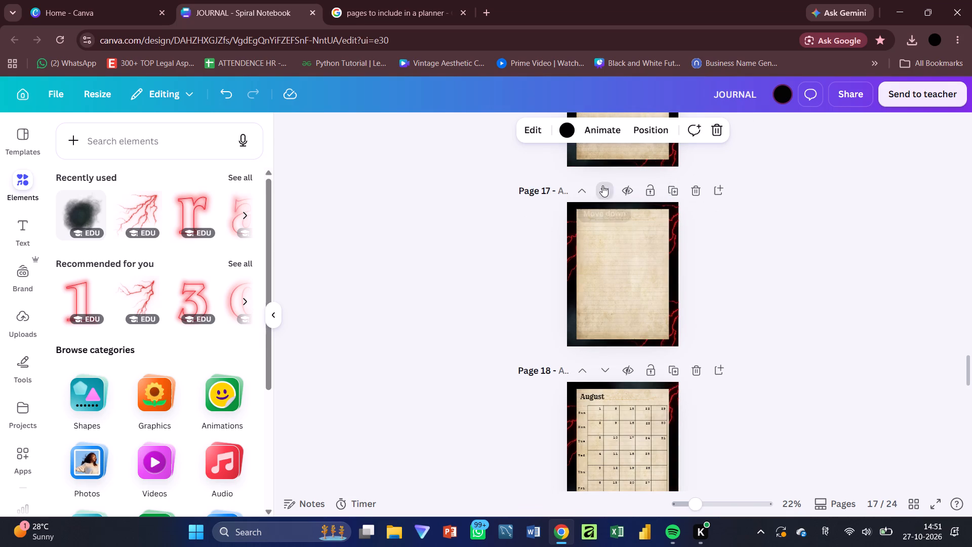
left_click(666, 188)
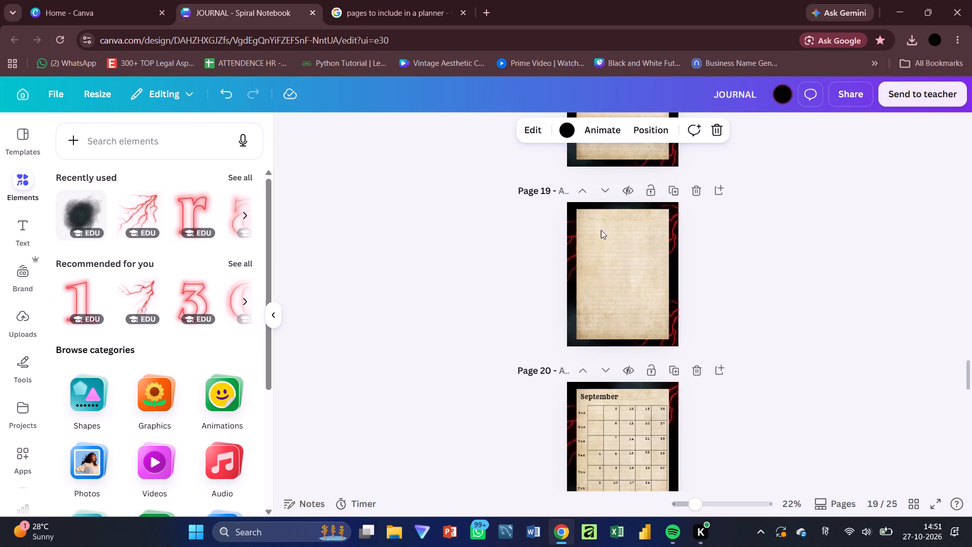
left_click(603, 199)
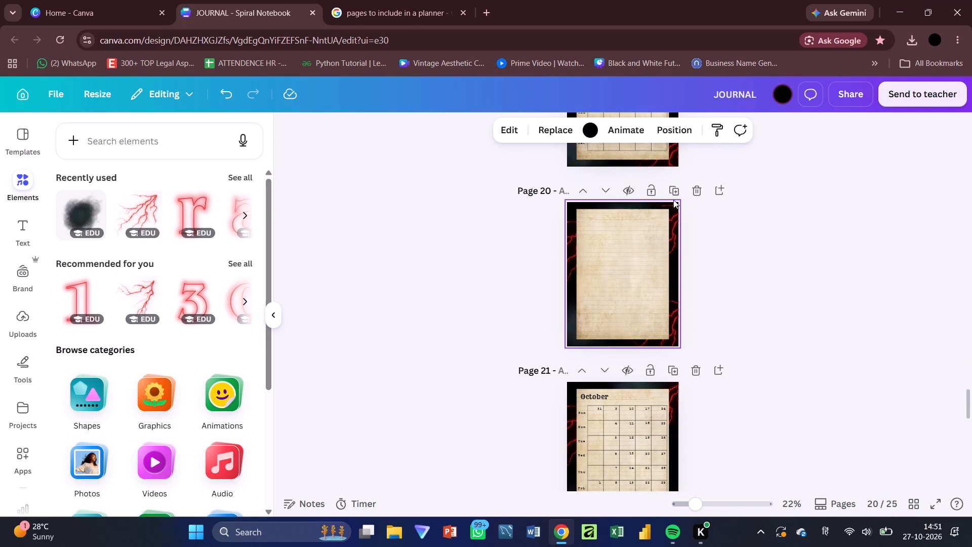
left_click(673, 199)
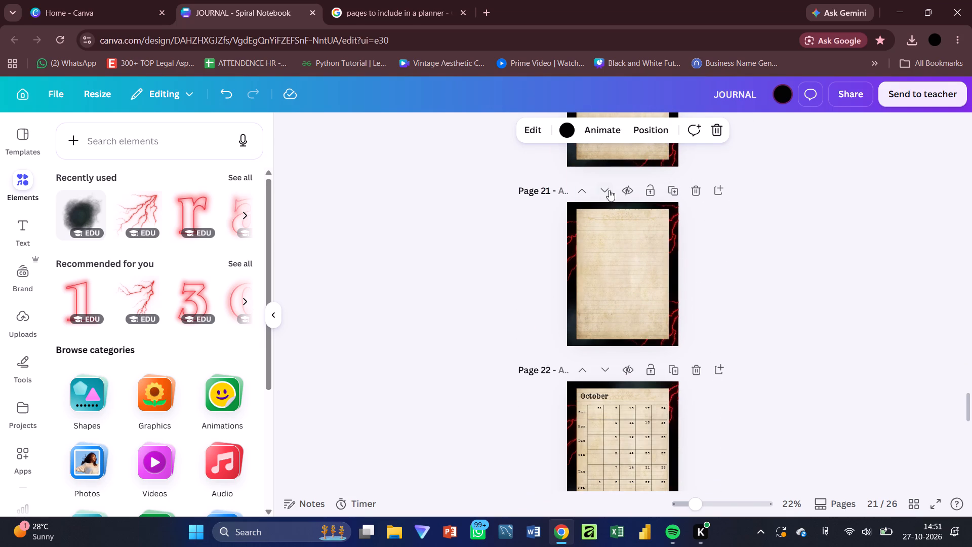
left_click(609, 189)
left_click(678, 191)
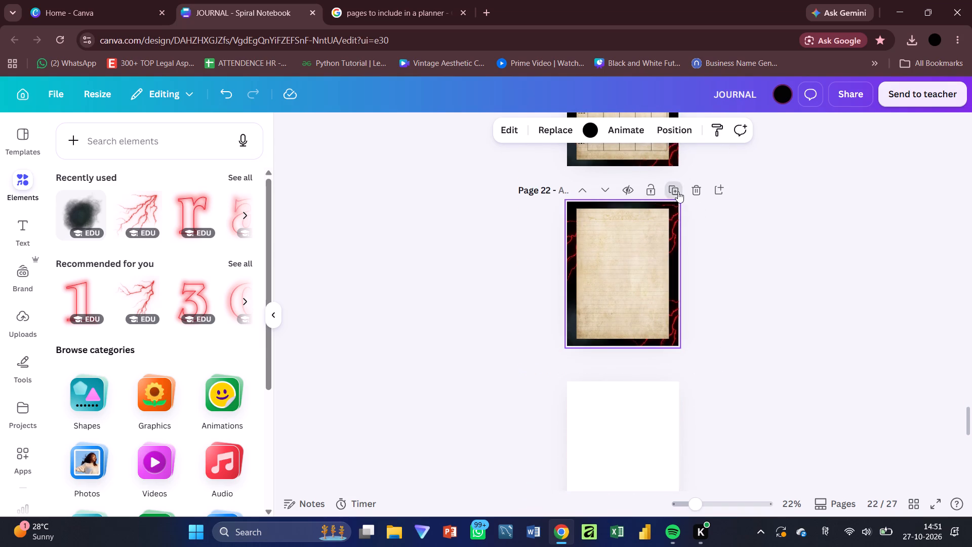
left_click(602, 189)
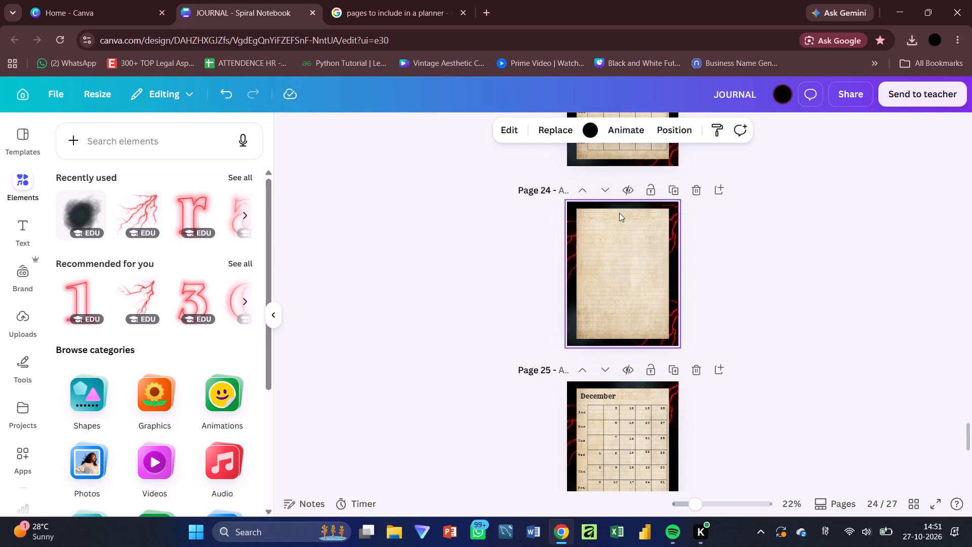
left_click(669, 187)
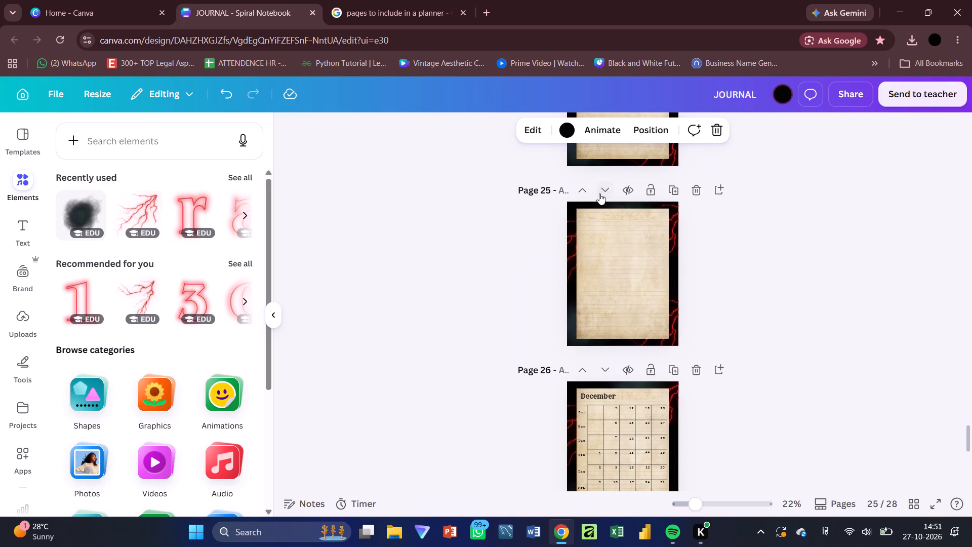
left_click(599, 193)
Delete the two plain black pages at the end of the journal.
scroll(790, 252, "down", 2)
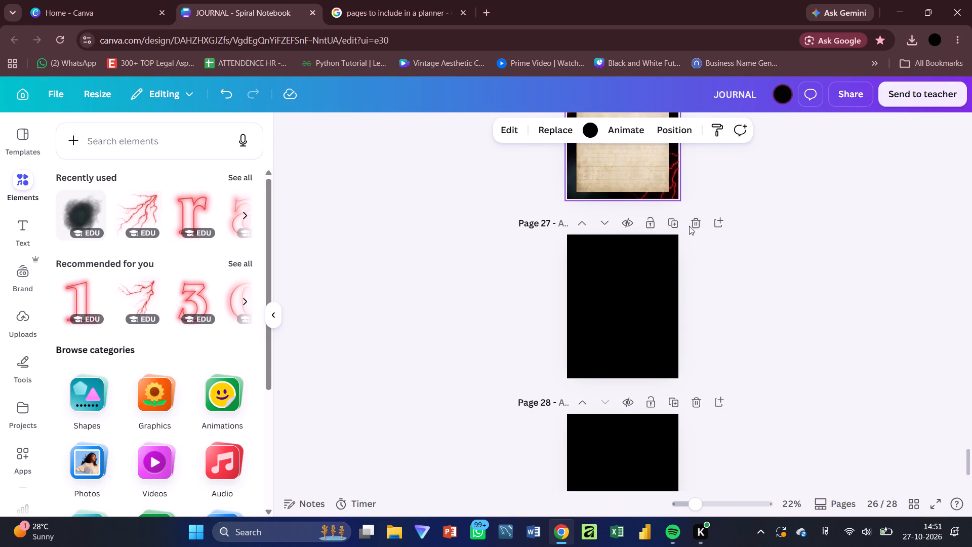
left_click(701, 223)
left_click(699, 286)
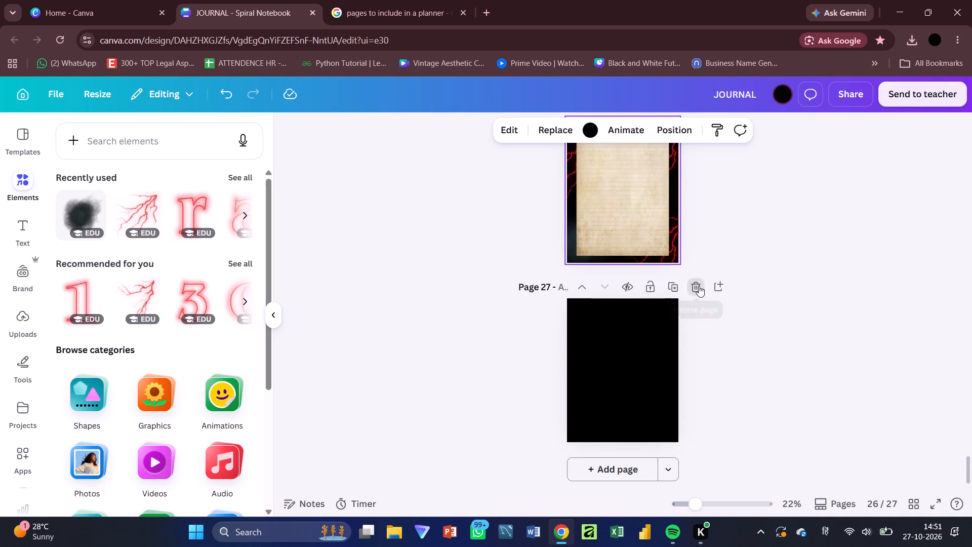
On the cover, duplicate the dark smoke graphic at the upper-right edge, move the copy lower along that edge and send it back two layers.
scroll(699, 286, "up", 16)
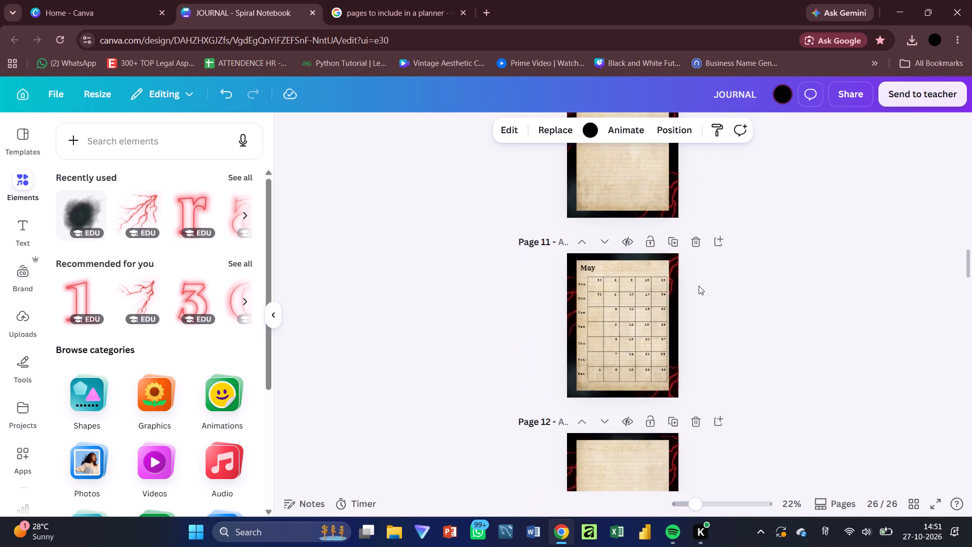
scroll(699, 286, "up", 4)
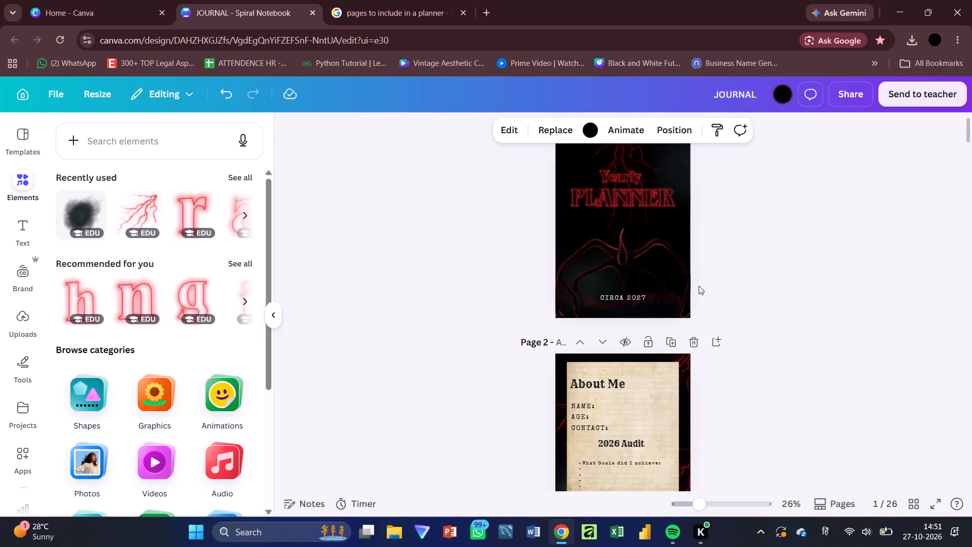
scroll(699, 286, "up", 3)
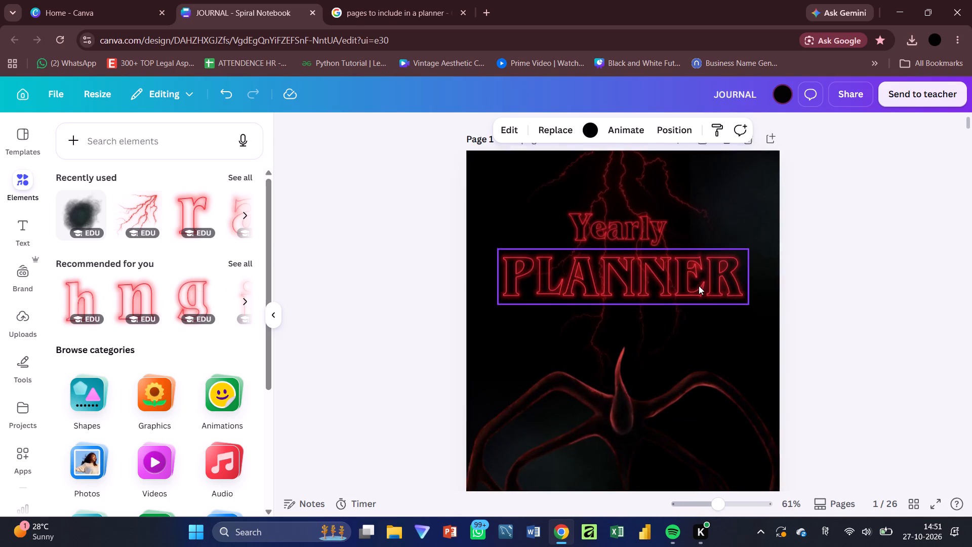
left_click(765, 194)
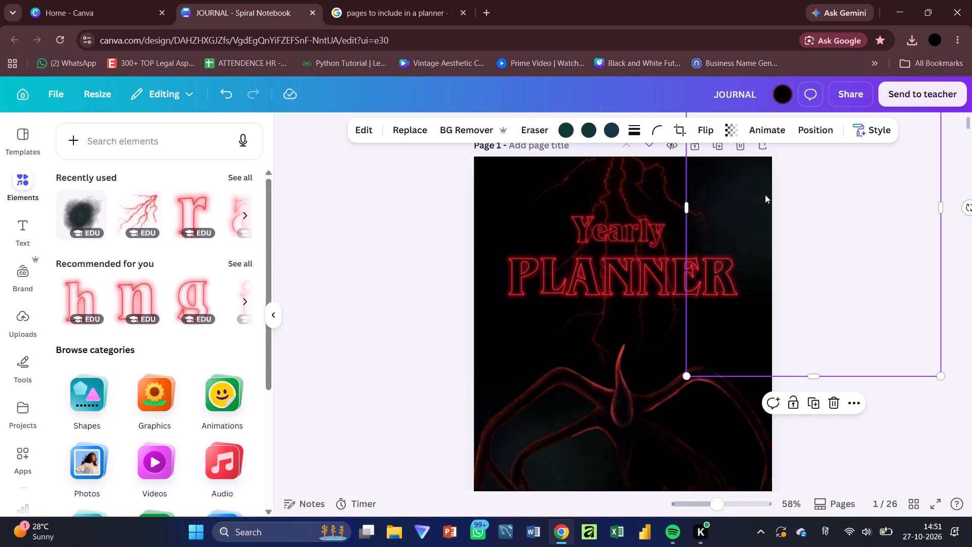
key("ctrl+d")
left_click_drag(750, 208, 746, 316)
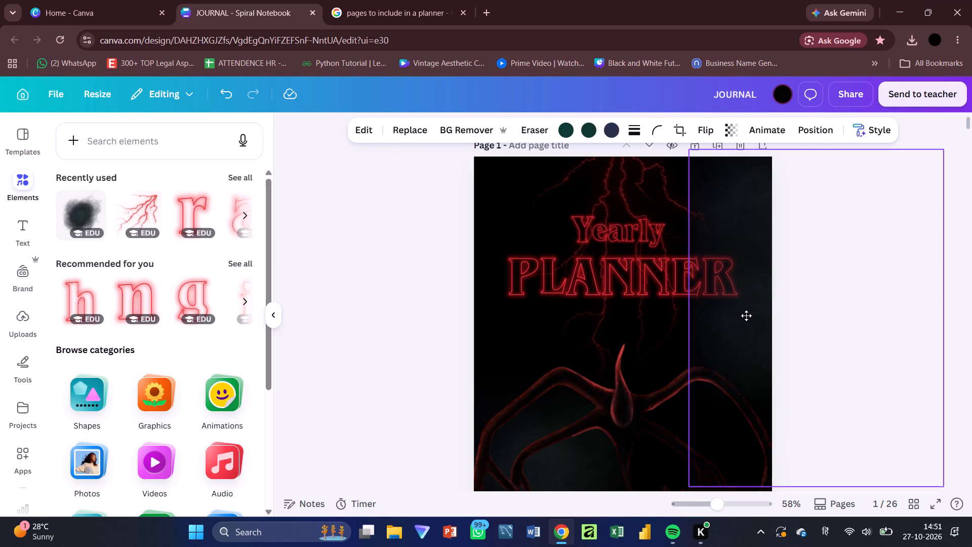
left_click_drag(746, 316, 754, 365)
key("ctrl+bracketleft")
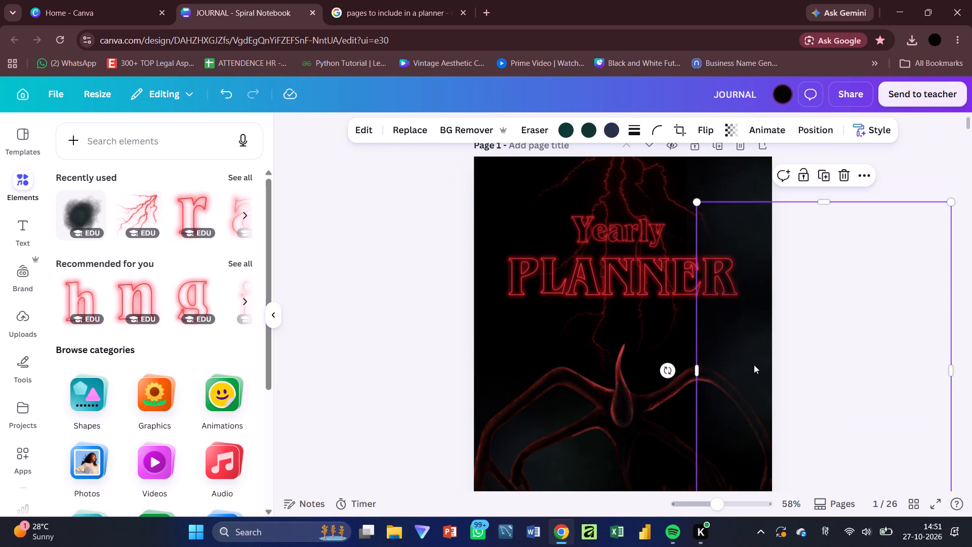
key("ctrl+bracketleft")
Adjust the transparency of the copied smoke graphic on the cover.
left_click(740, 134)
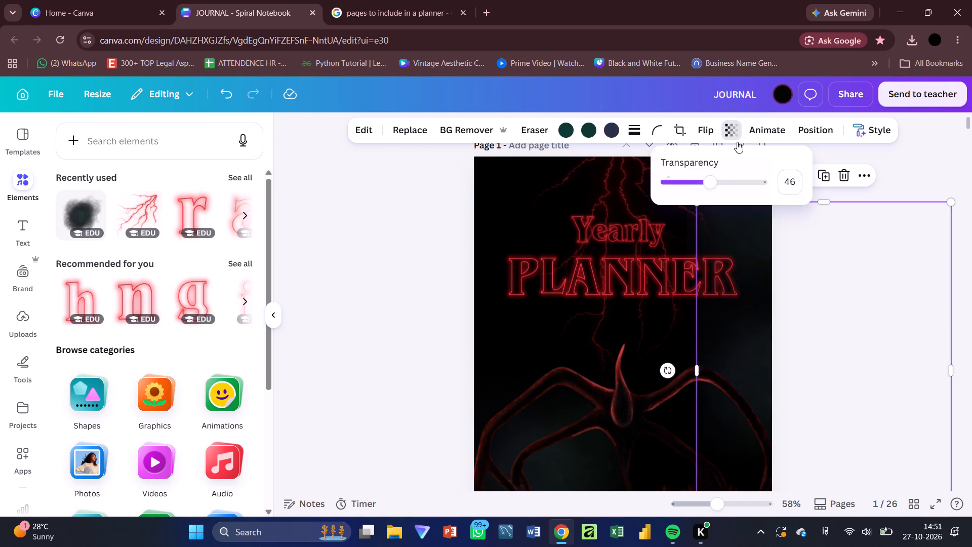
left_click_drag(737, 186, 729, 187)
key("ctrl+d")
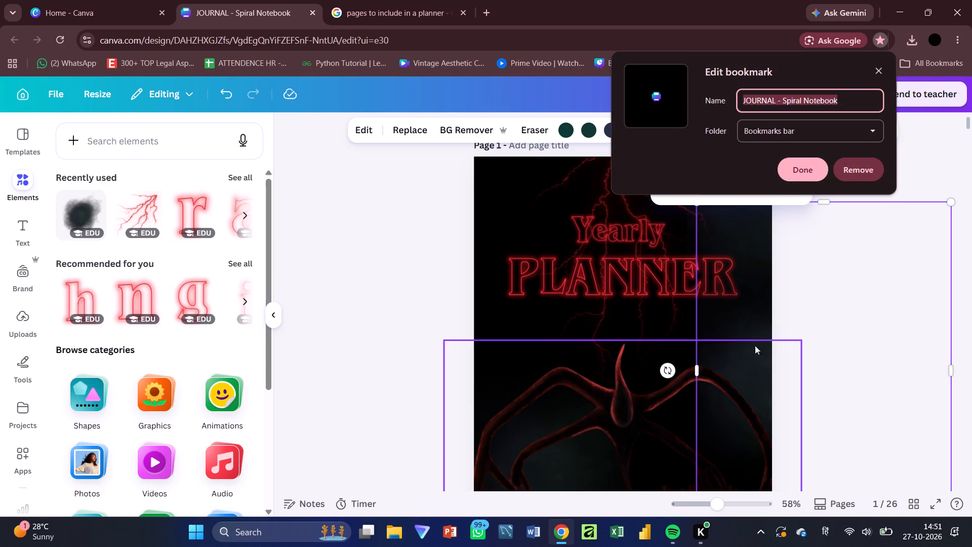
left_click(311, 314)
On the cover, duplicate the dark smoke graphics along the right edge and move the newest copy slightly higher along that edge.
left_click(773, 376)
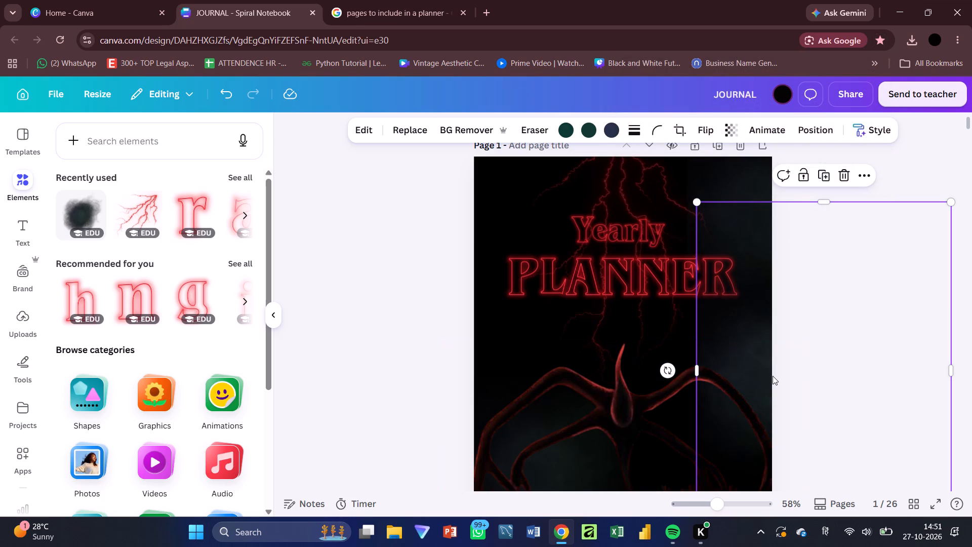
key("ctrl+d")
left_click(751, 342)
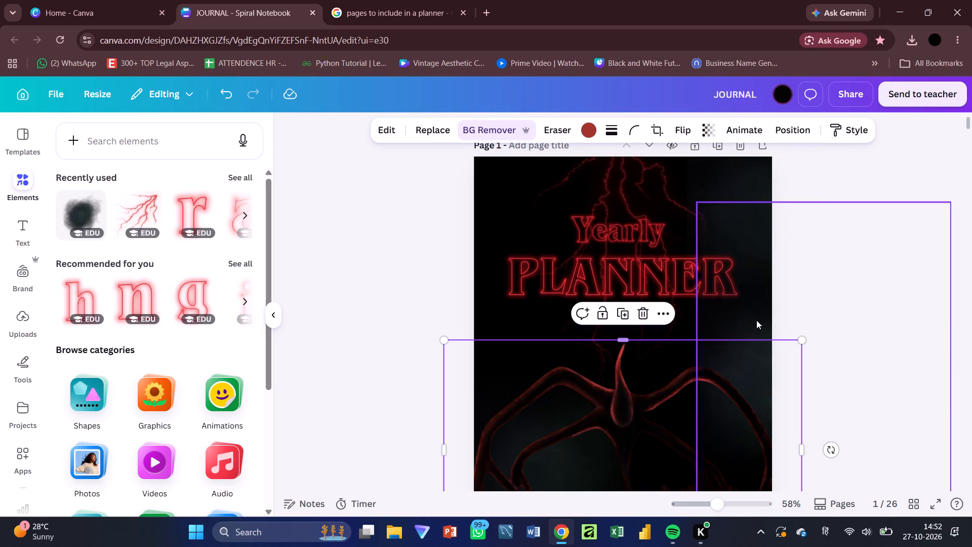
left_click(756, 320)
key("ctrl+d")
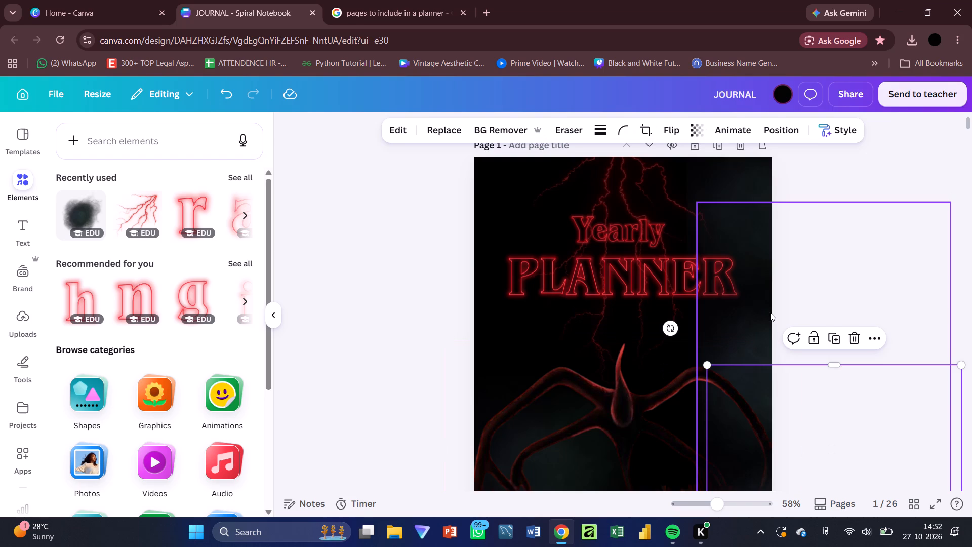
left_click(747, 327)
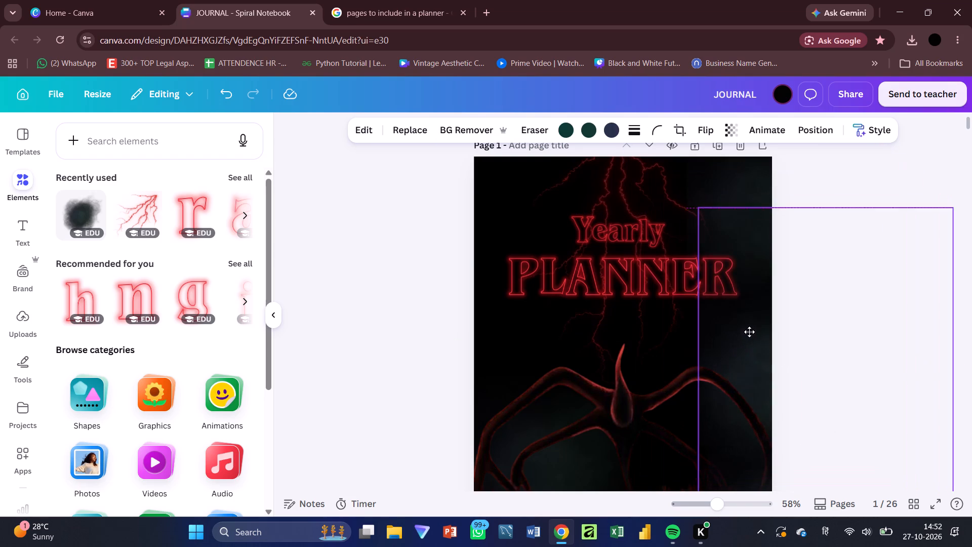
key("ctrl+d")
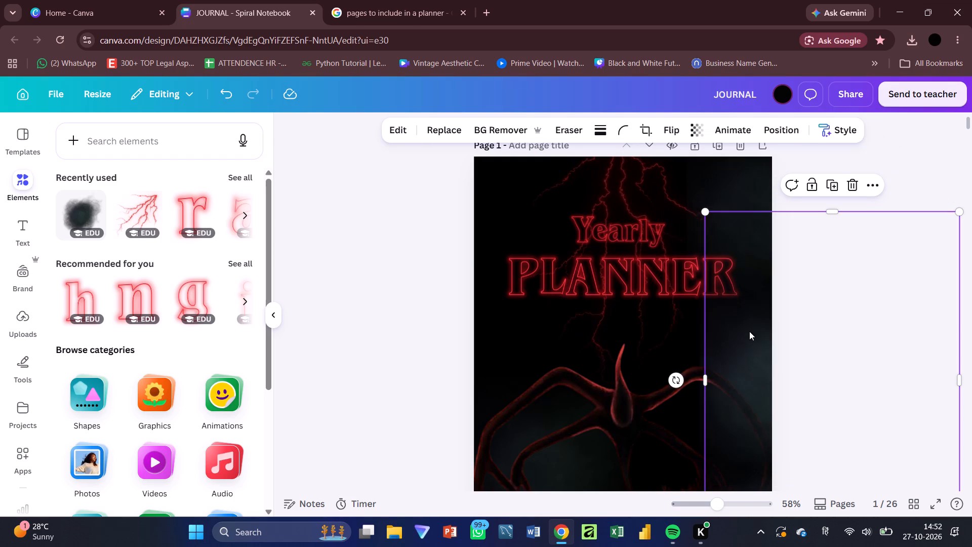
left_click_drag(748, 331, 739, 296)
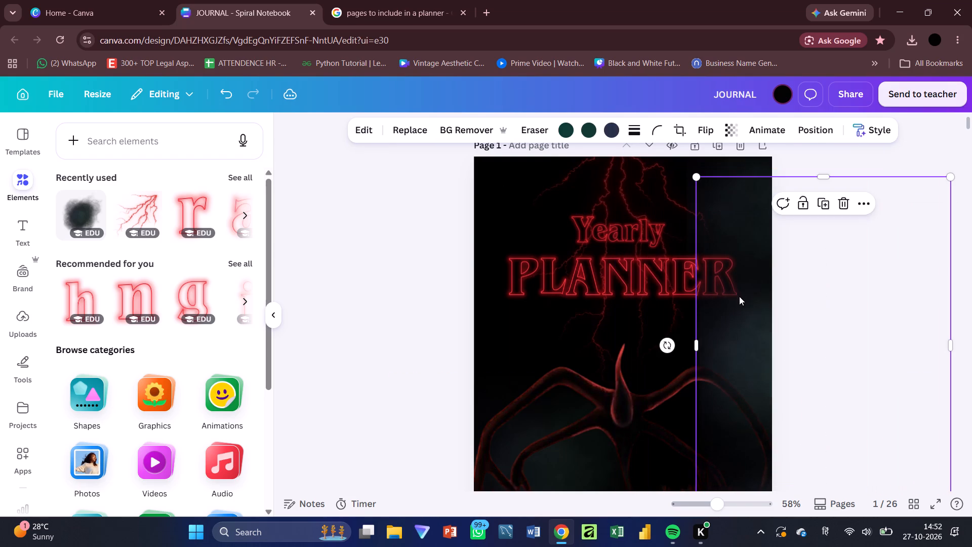
left_click(773, 404)
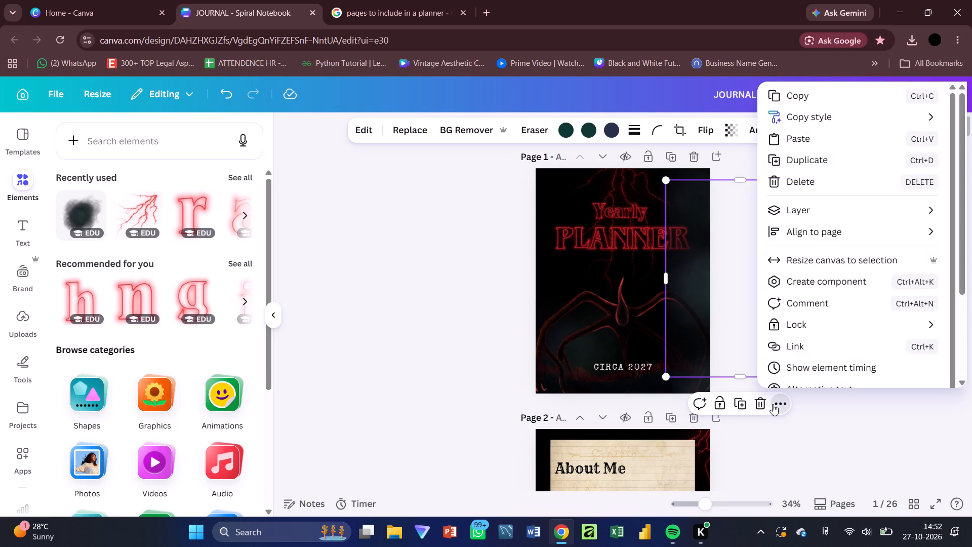
left_click(829, 418)
left_click(756, 353)
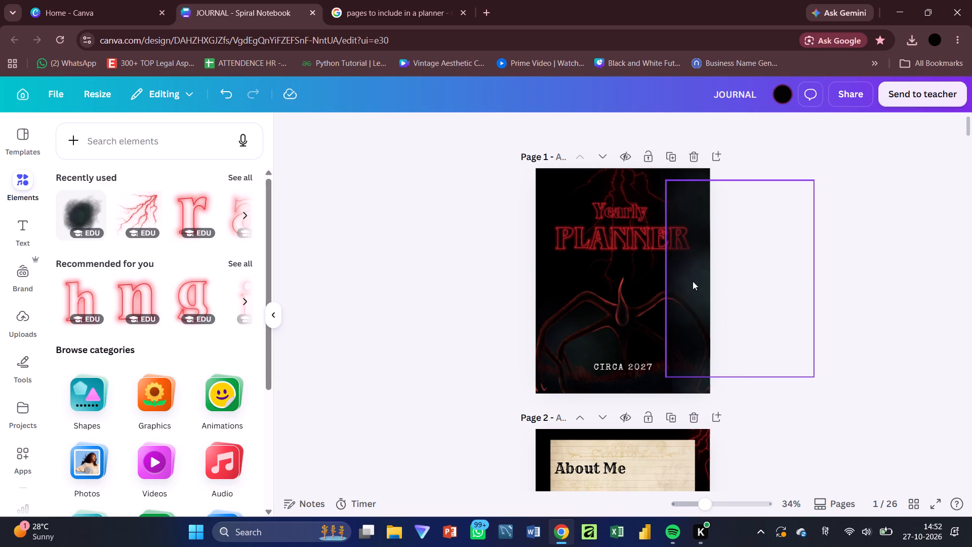
Move a smoke graphic from the cover's right edge to its upper-left corner and send it back six layers.
left_click_drag(693, 281, 548, 197)
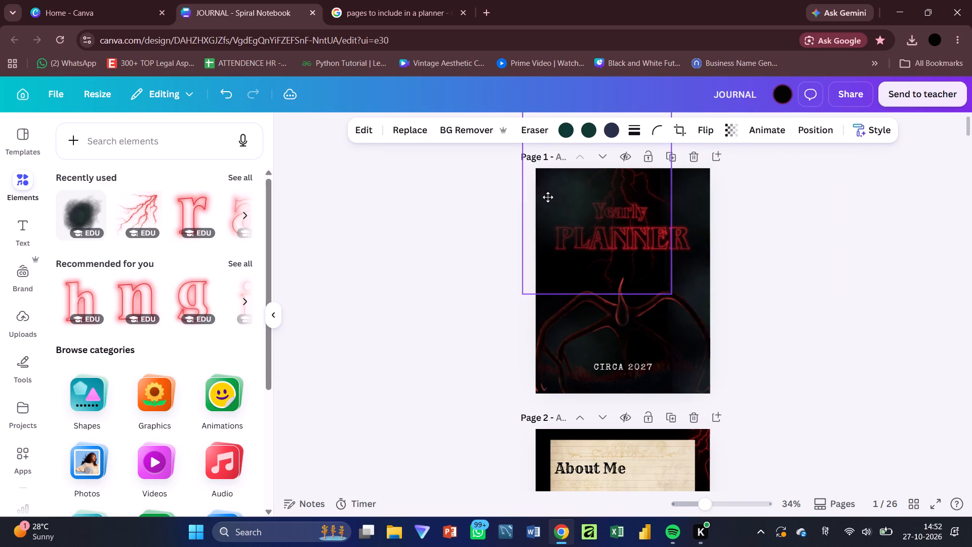
left_click_drag(548, 197, 540, 197)
key("ctrl+bracketleft")
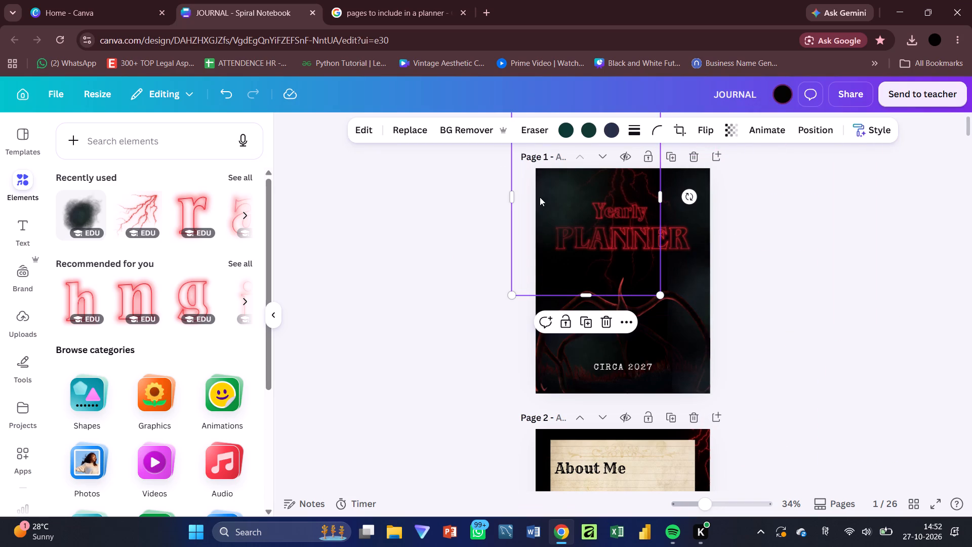
key("ctrl+bracketleft")
key("ctrl+bracketleft")
key("ctrl+bracketleft")
key("ctrl+bracketleft")
key("ctrl+bracketleft")
left_click(890, 298)
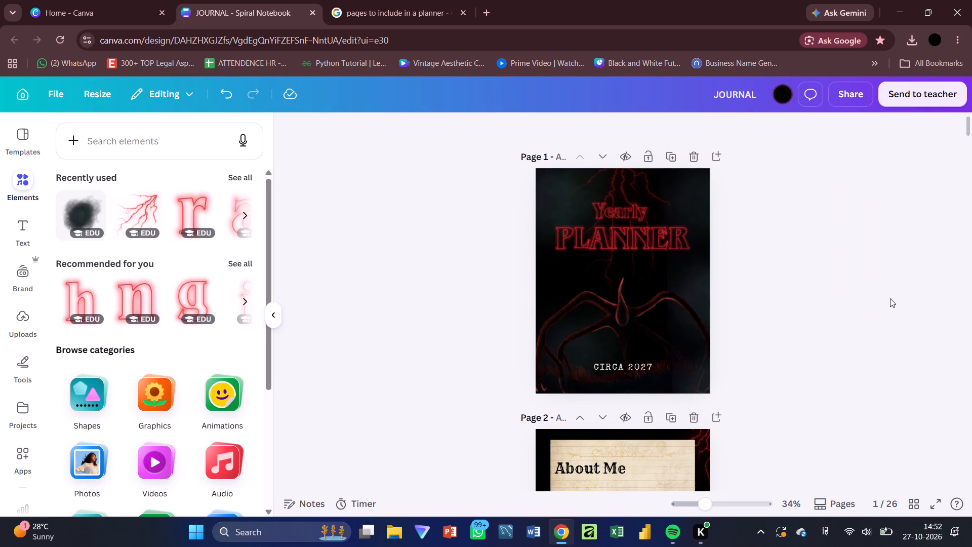
Duplicate the red spider-like creature on the cover and align the copy directly over the original.
left_click(621, 311)
key("ctrl+d")
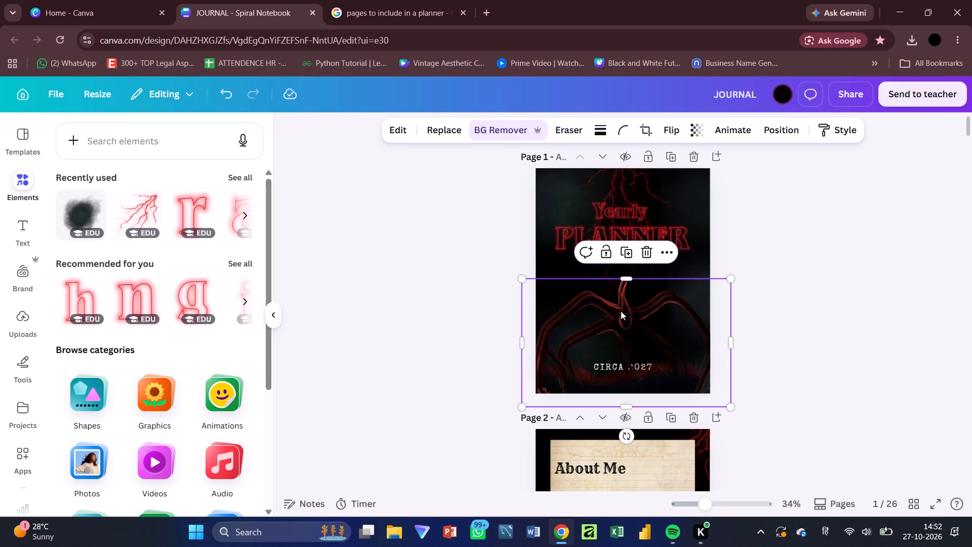
left_click(621, 311)
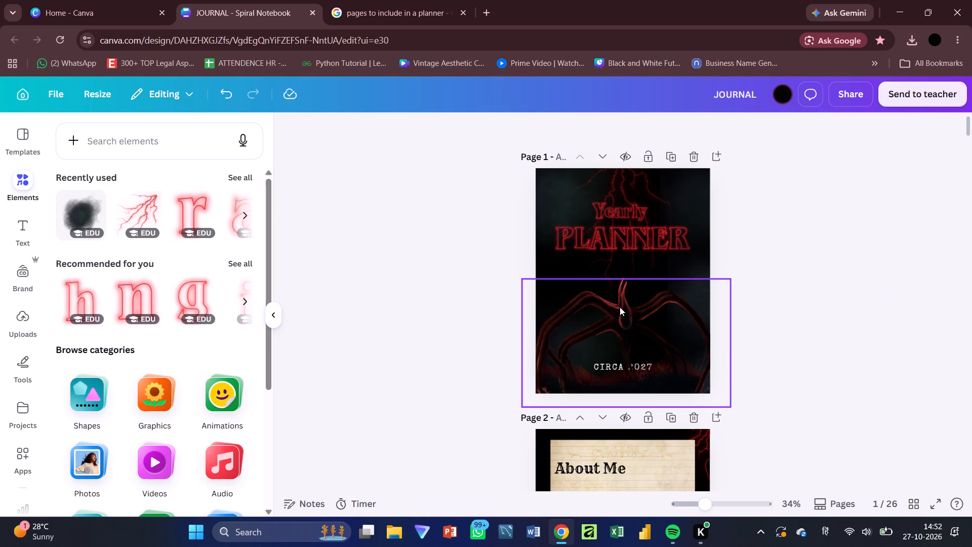
left_click_drag(629, 322, 627, 314)
left_click(800, 319)
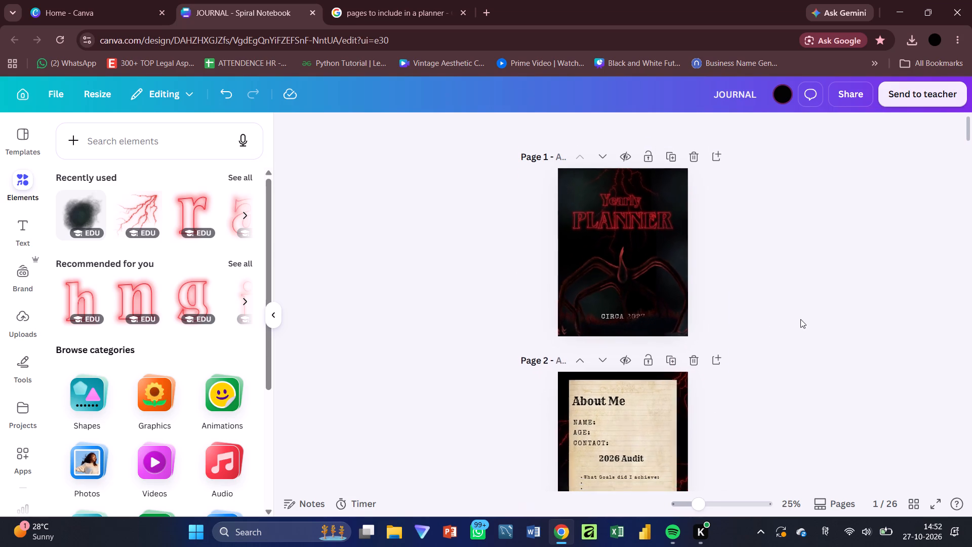
Send the copied creature graphic back two layers, behind the CIRCA 2027 text.
scroll(800, 319, "up", 1)
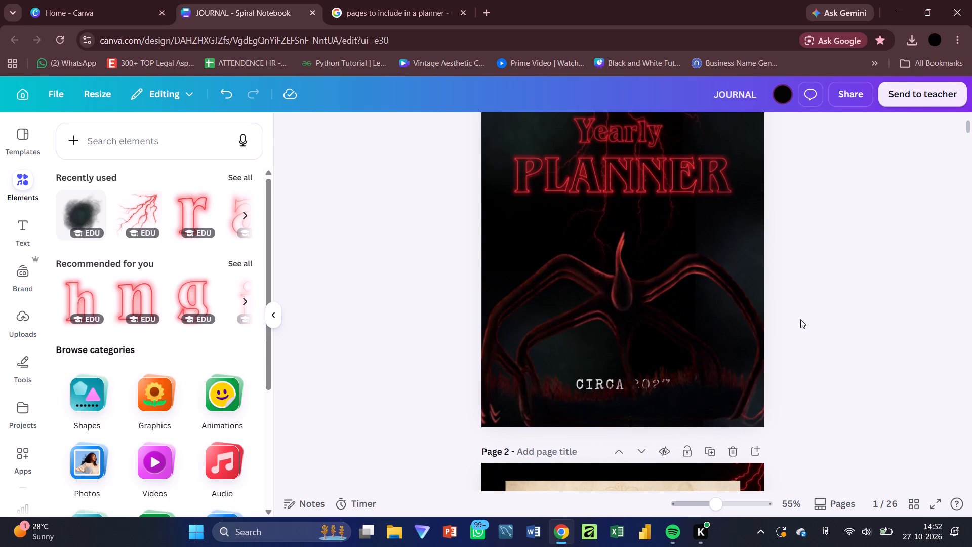
left_click(608, 387)
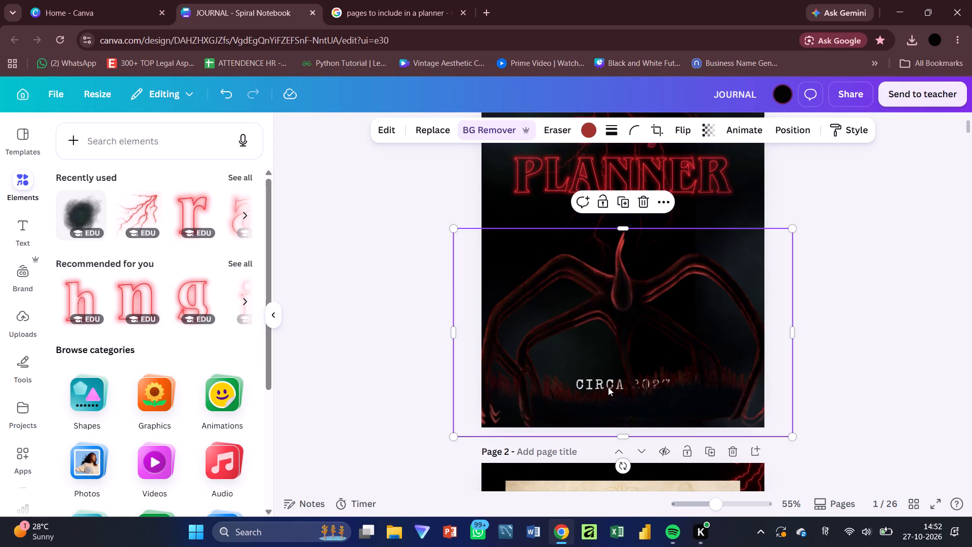
key("ctrl+bracketleft")
key("ctrl+bracketleft")
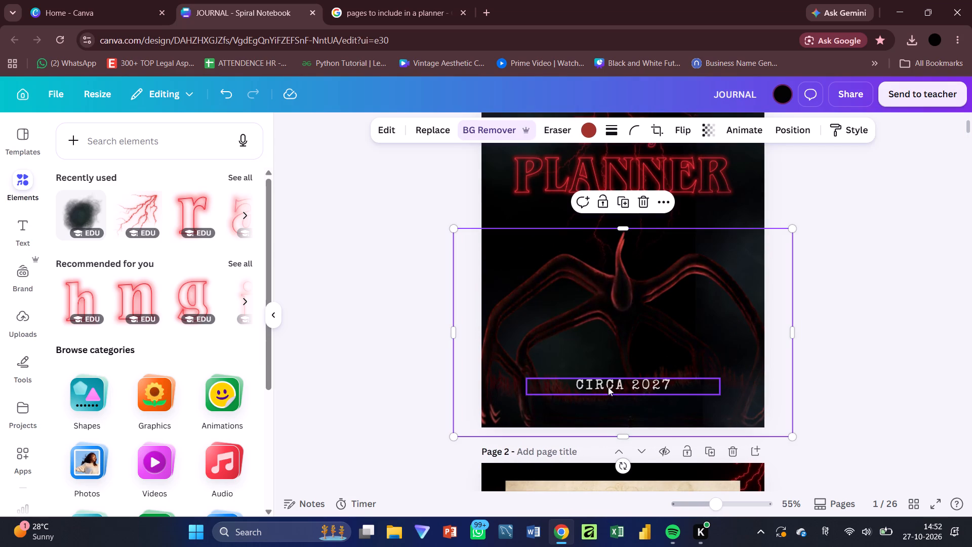
Send the smoke graphic at the cover's lower-right edge back five layers, behind the creature.
left_click(733, 399)
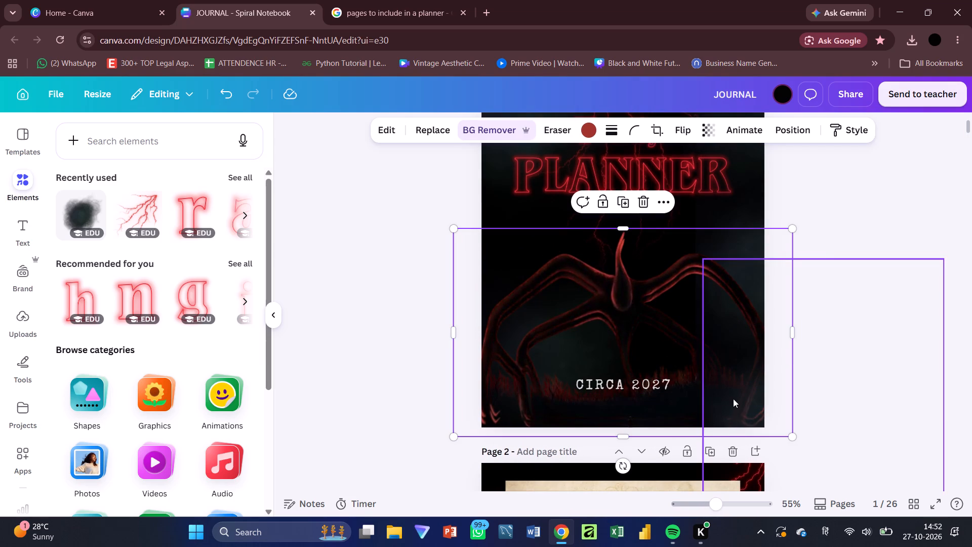
key("ctrl+bracketleft")
key("ctrl+bracketleft")
key("ctrl+bracketleft")
key("ctrl+bracketleft")
key("ctrl+bracketleft")
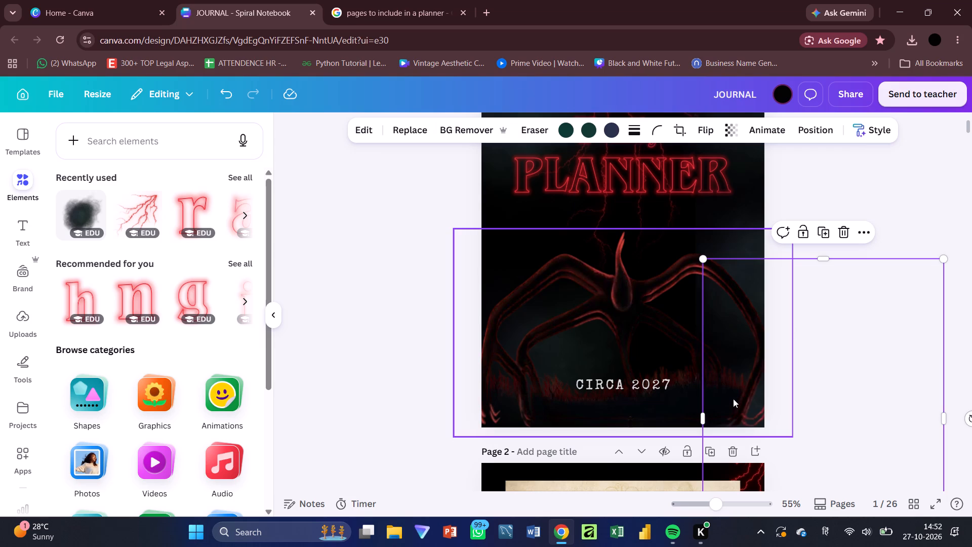
left_click(939, 237)
Send the smoke graphic in the cover's upper-left corner backward, behind the Yearly PLANNER title and the red lightning.
scroll(939, 237, "up", 2)
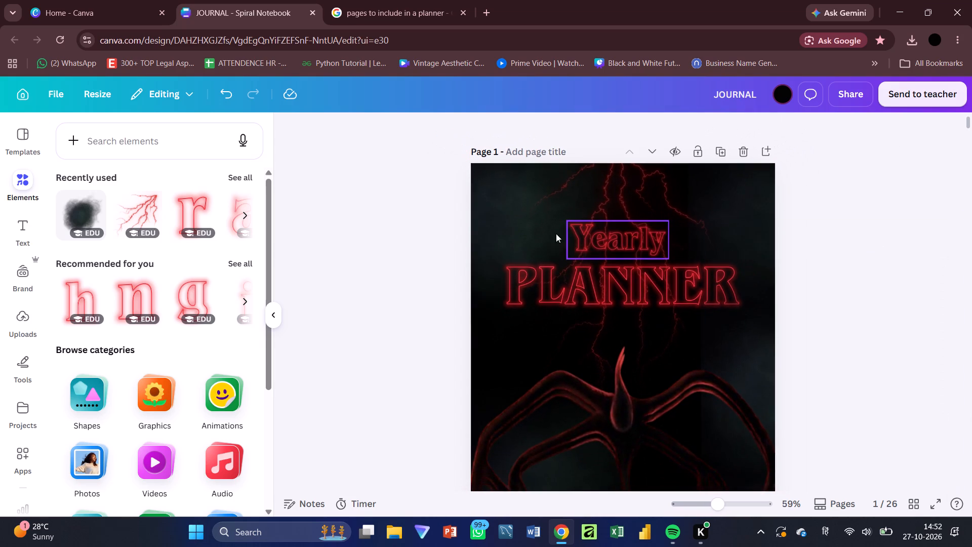
left_click(488, 201, "ctrl")
key("ctrl+bracketleft")
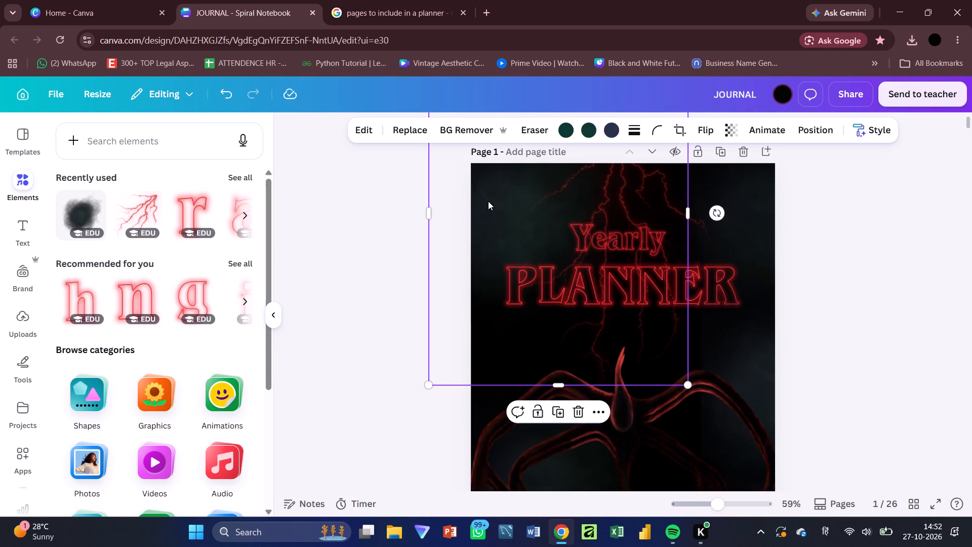
key("ctrl+bracketleft")
key("ctrl+bracketleft")
key("ctrl+bracketleft")
key("ctrl+bracketleft")
key("ctrl+bracketleft")
key("ctrl+bracketleft")
key("ctrl+bracketleft")
key("ctrl+bracketleft")
key("ctrl+bracketleft")
key("ctrl+bracketleft")
key("ctrl+bracketleft")
key("ctrl+bracketleft")
key("ctrl+bracketleft")
key("ctrl+bracketleft")
key("ctrl+bracketleft")
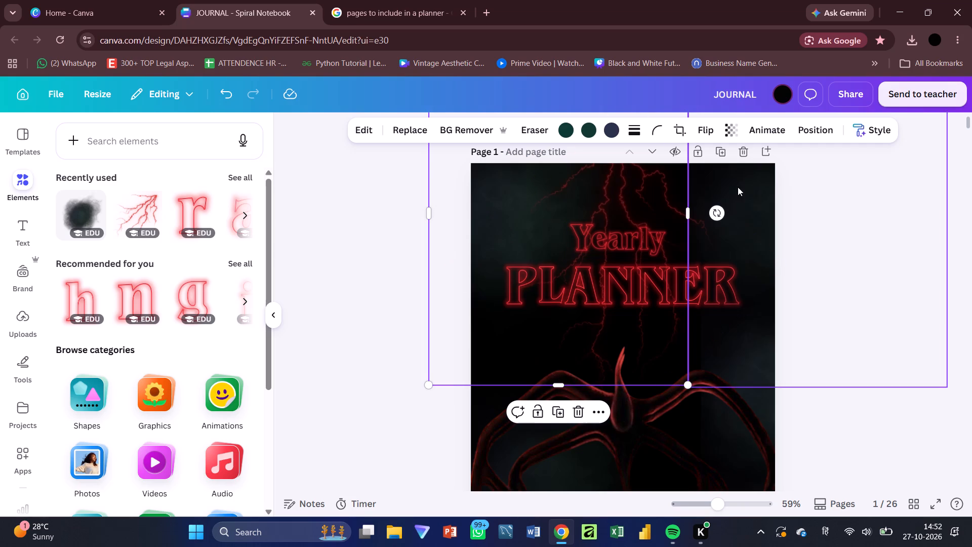
left_click(862, 375)
Review the journal from the lower part of the cover through the About Me page, monthly calendars and lined notes pages.
scroll(862, 375, "down", 2)
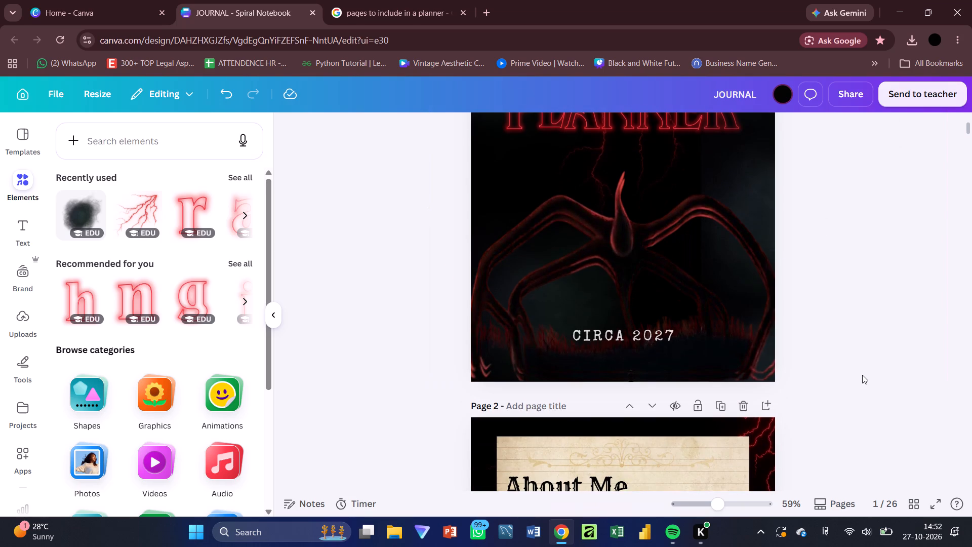
scroll(862, 375, "down", 4)
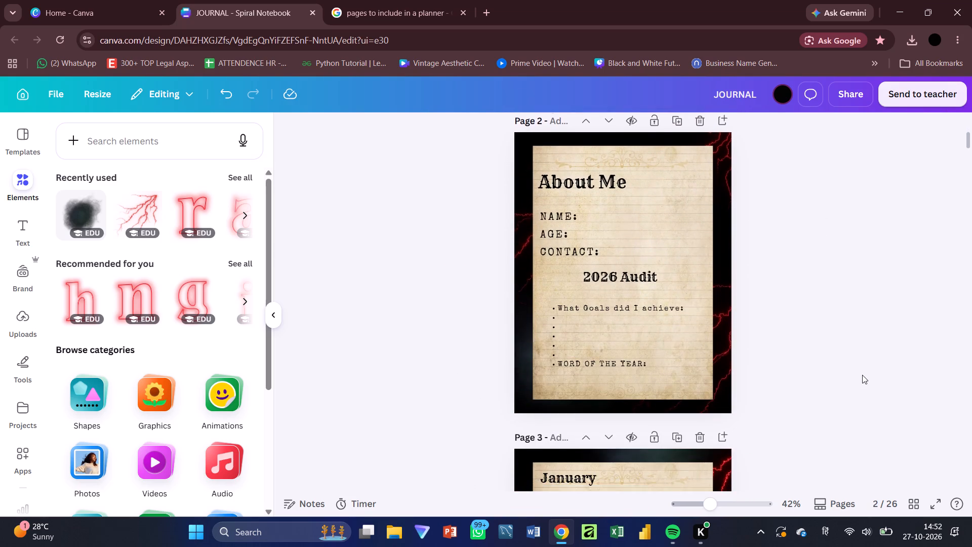
scroll(862, 375, "down", 8)
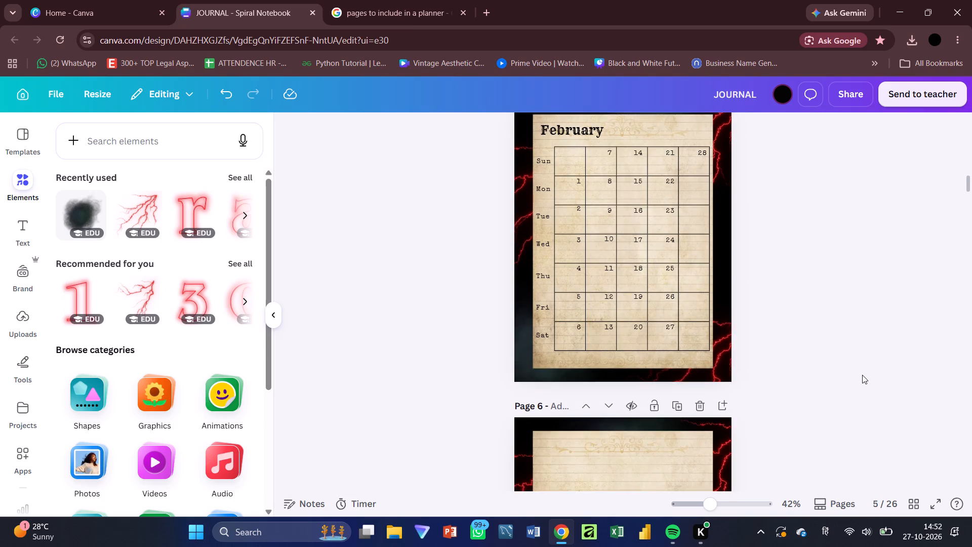
scroll(862, 375, "down", 4)
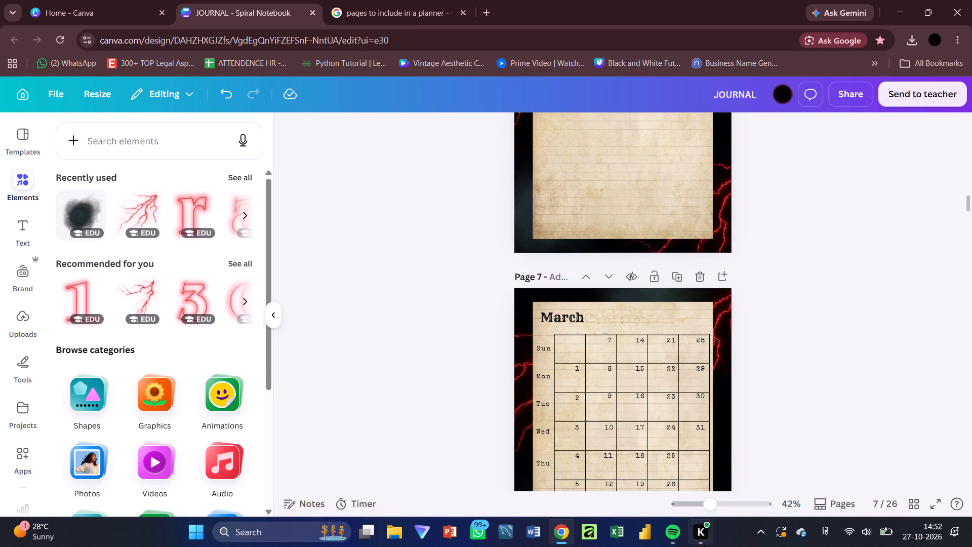